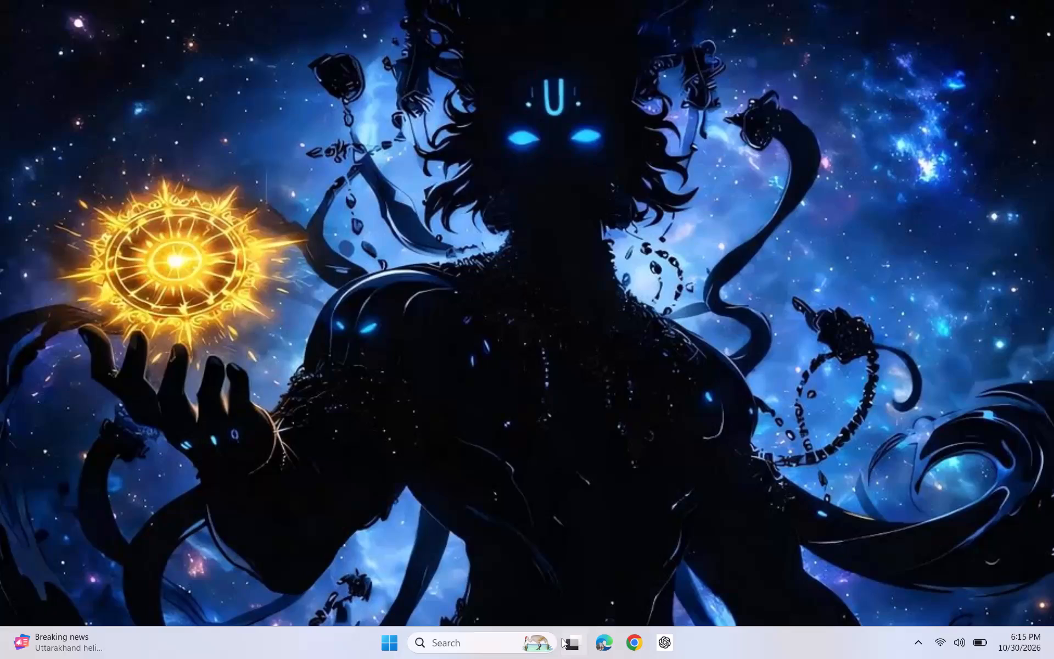
# Launch the Kuro app from the recent items in Windows search.
pyautogui.click(475, 636)
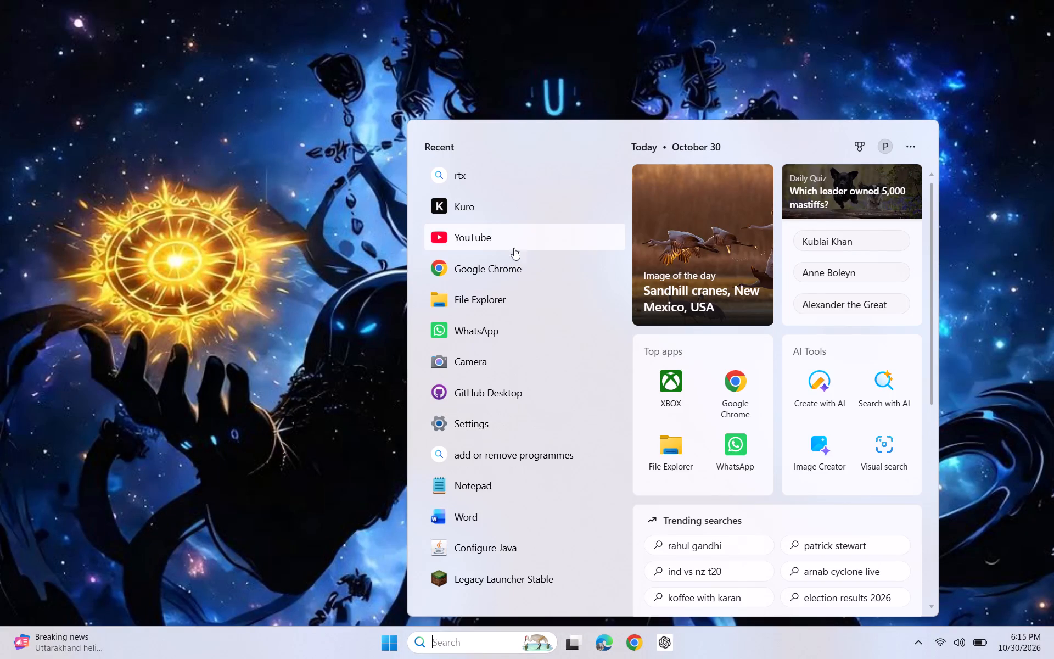
pyautogui.click(492, 205)
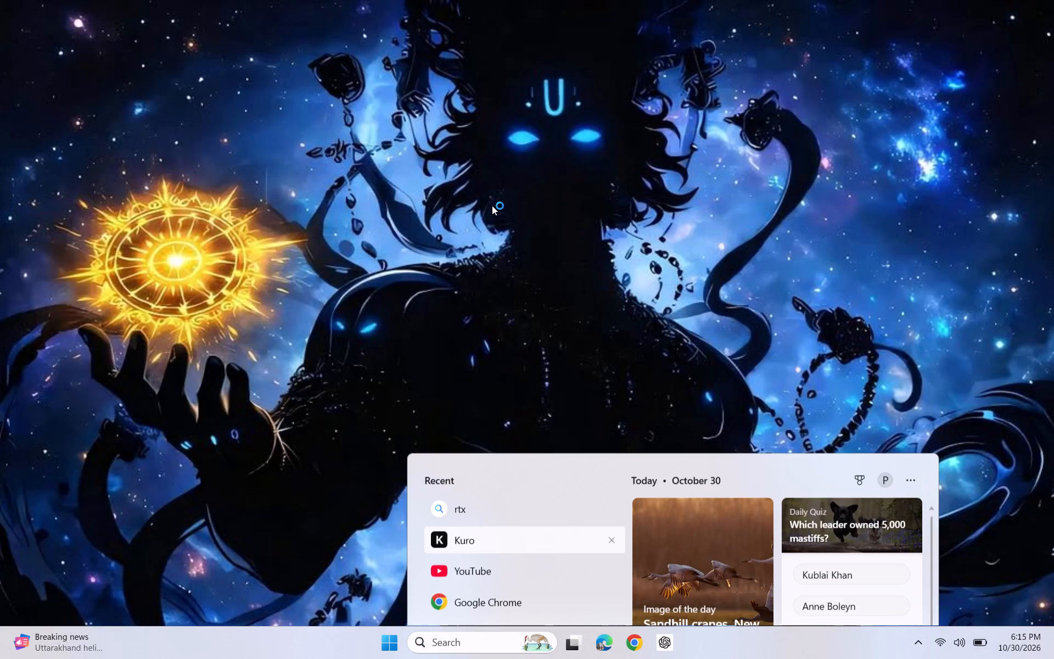
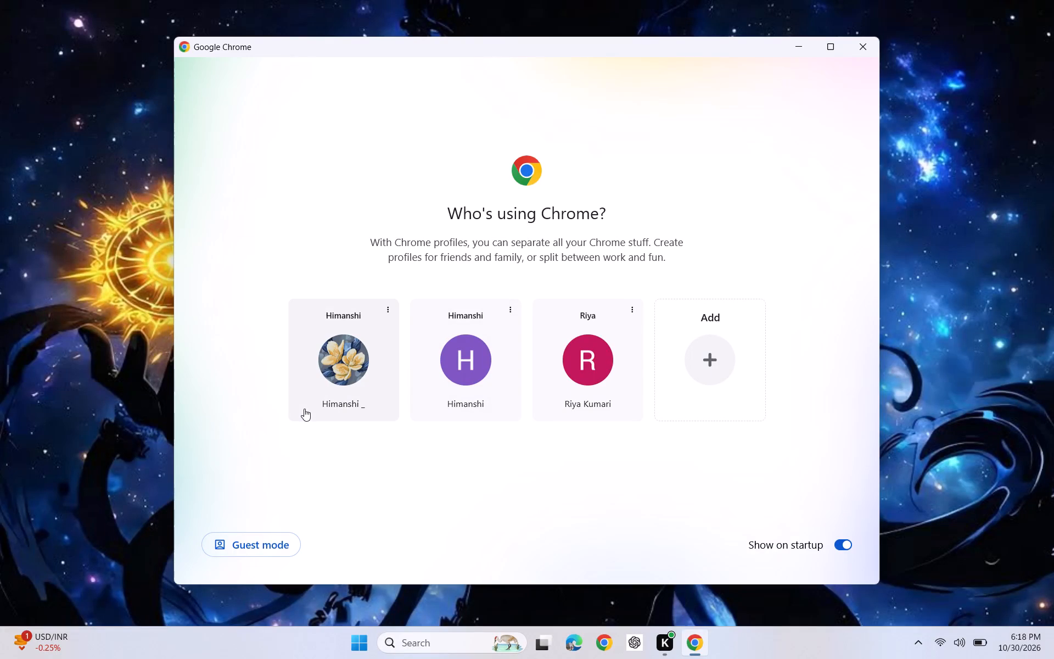
# Open Chrome with the profile that has the flower picture.
pyautogui.click(318, 399)
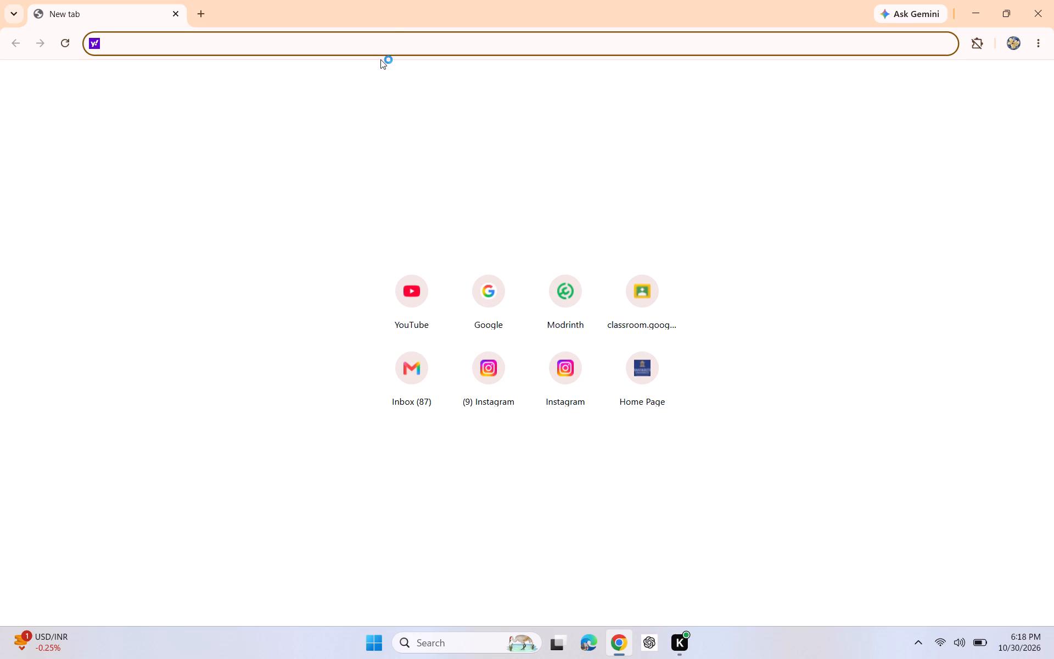
# Search the web for "canva" and open the canva.com site from the results.
pyautogui.click(257, 39)
pyautogui.press('c')
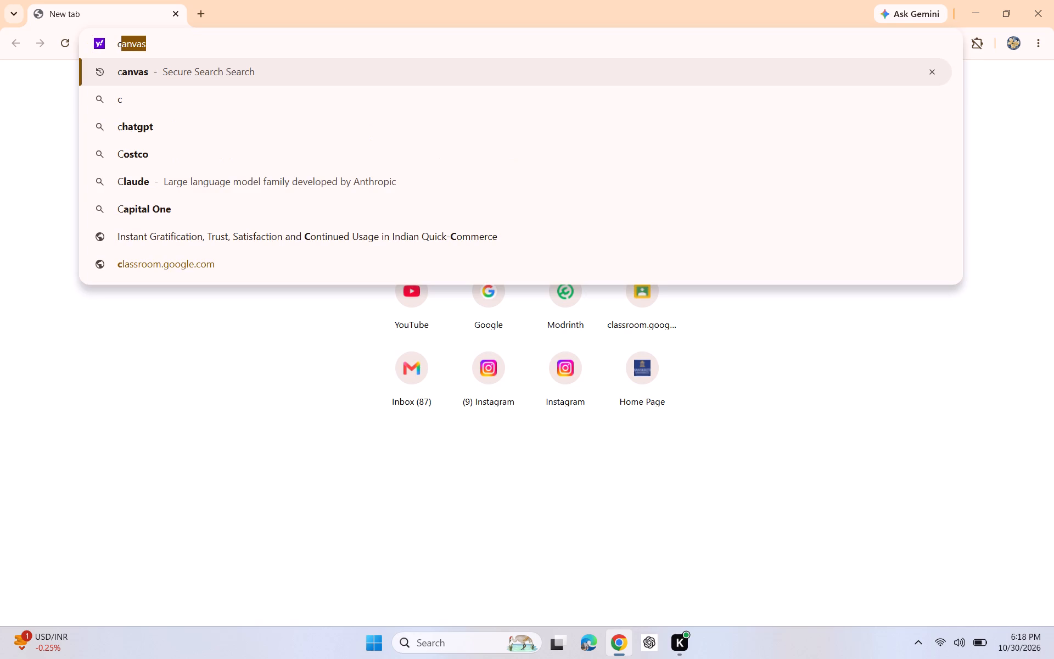
pyautogui.click(257, 39)
pyautogui.press('a')
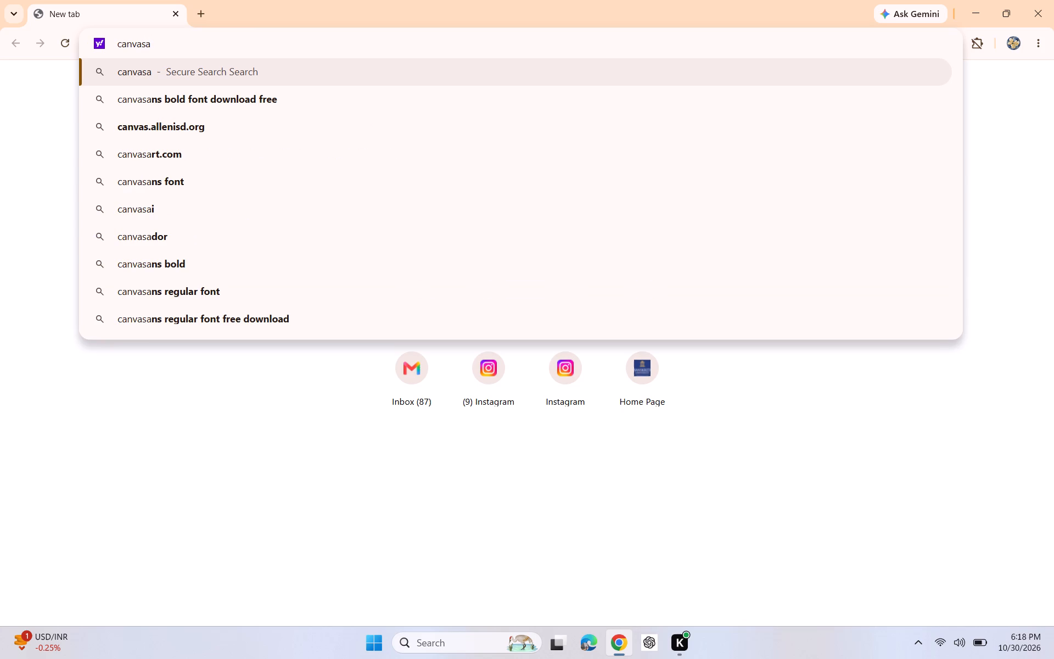
pyautogui.press('BackSpace')
pyautogui.press('BackSpace')
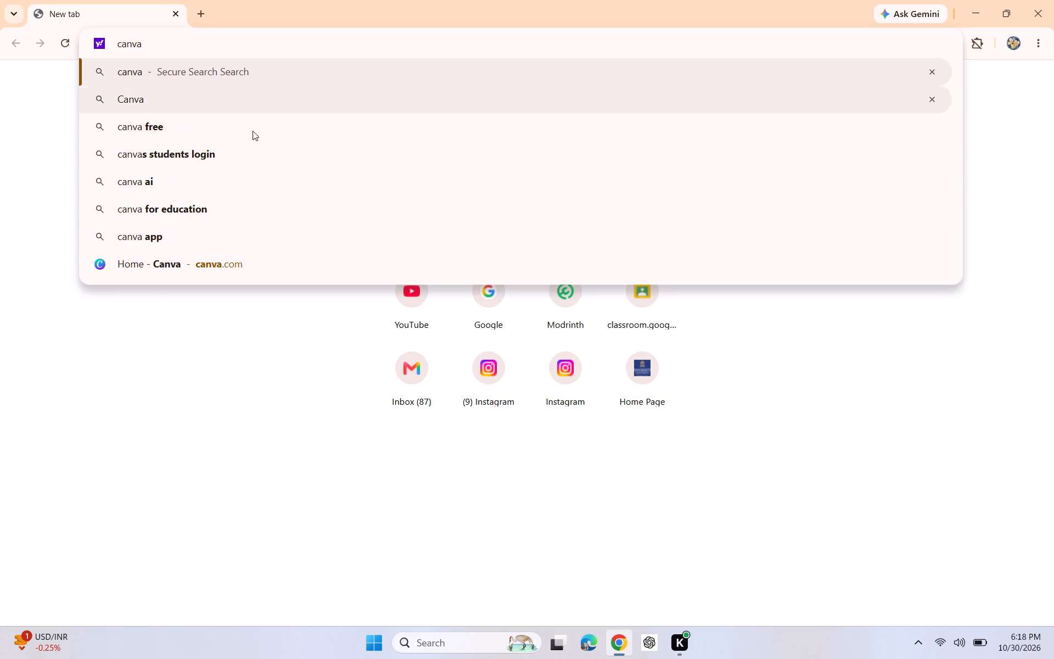
pyautogui.click(218, 78)
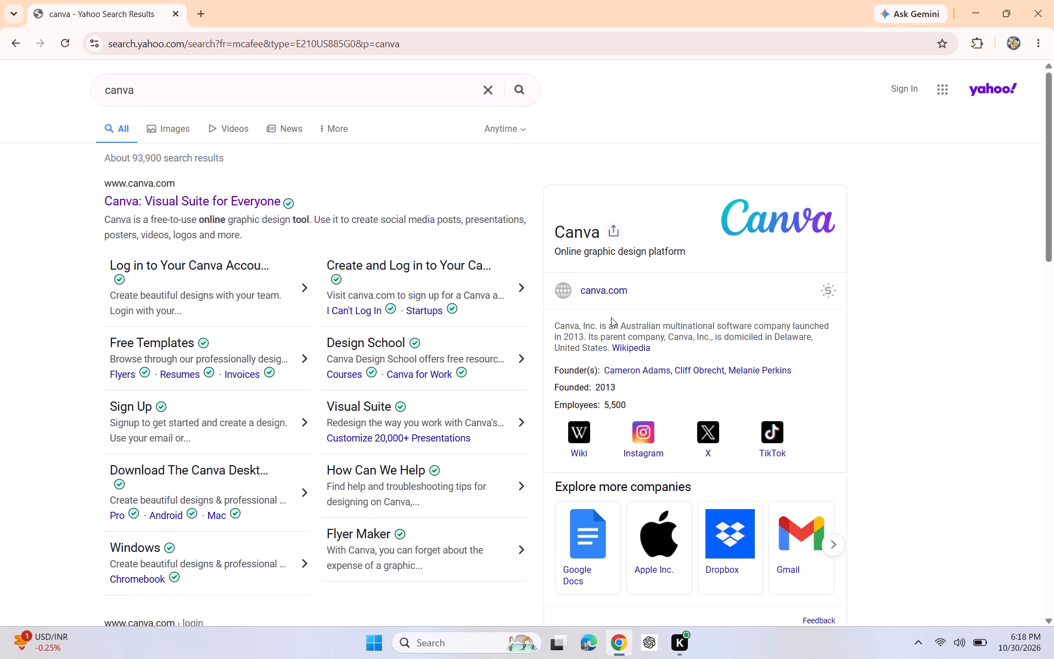
pyautogui.click(588, 297)
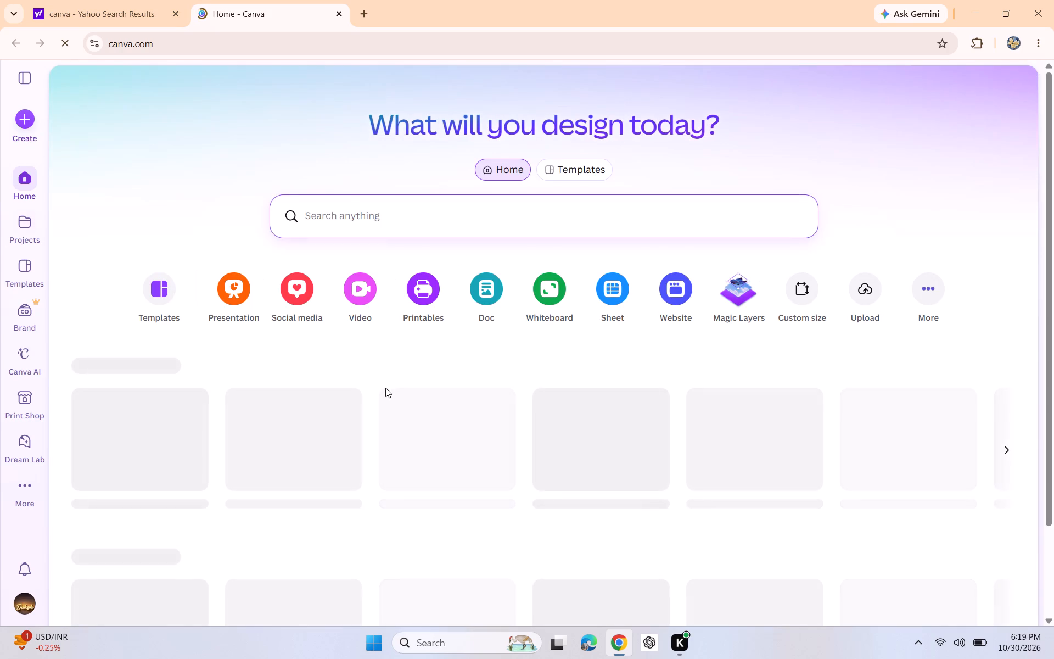
# Look over the Canva home page, then examine the recent items, folders and designs on the Projects page.
pyautogui.scroll(-2, 455, 404)
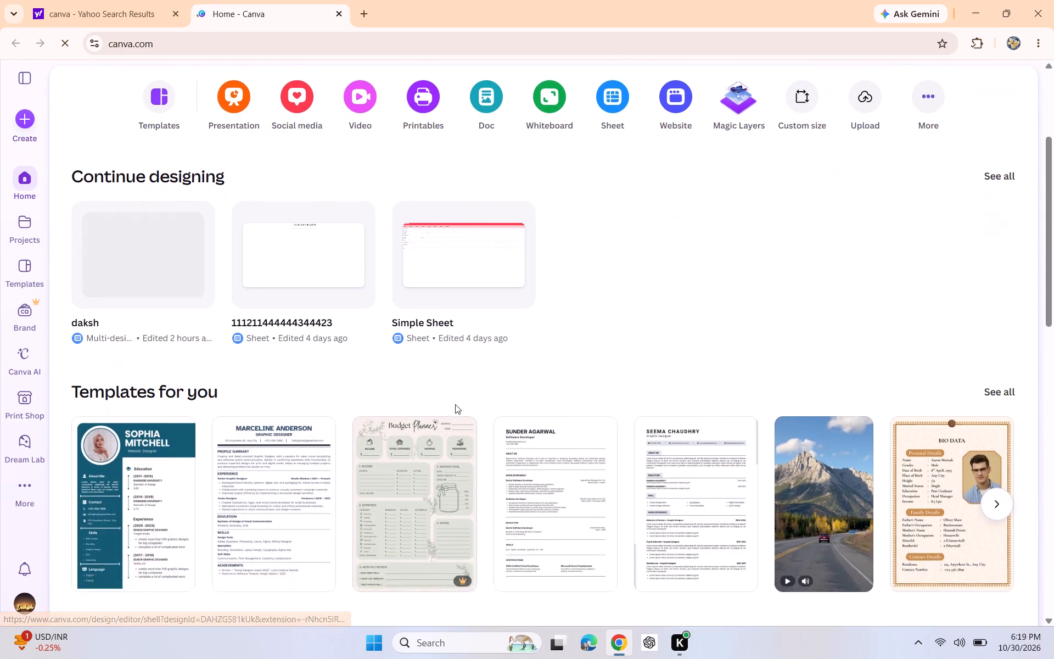
pyautogui.scroll(-2, 455, 404)
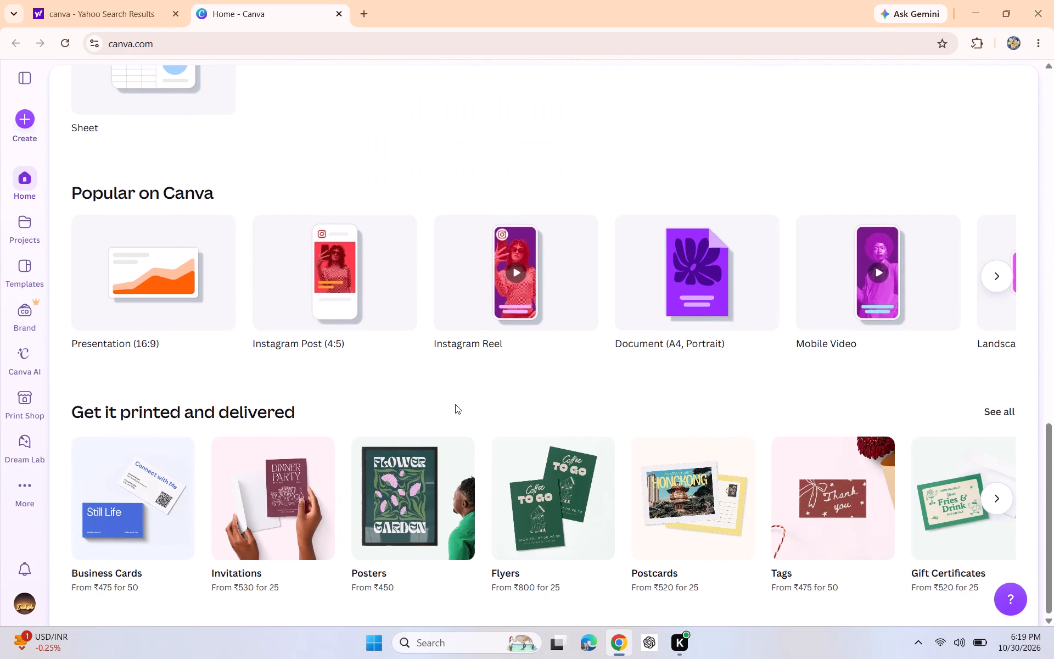
pyautogui.scroll(6, 455, 404)
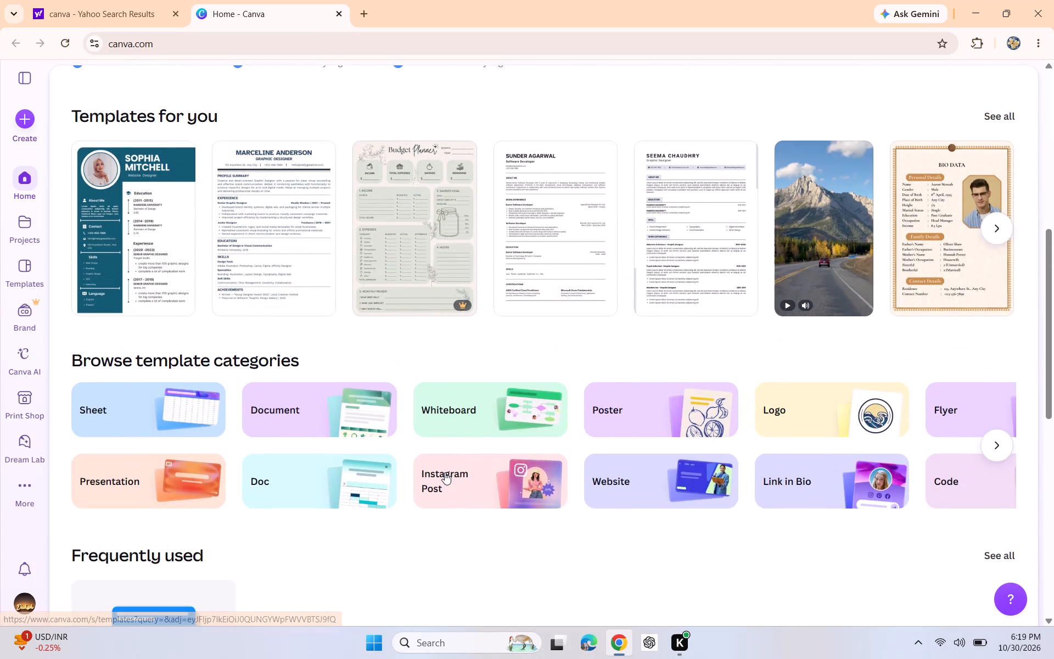
pyautogui.scroll(7, 445, 472)
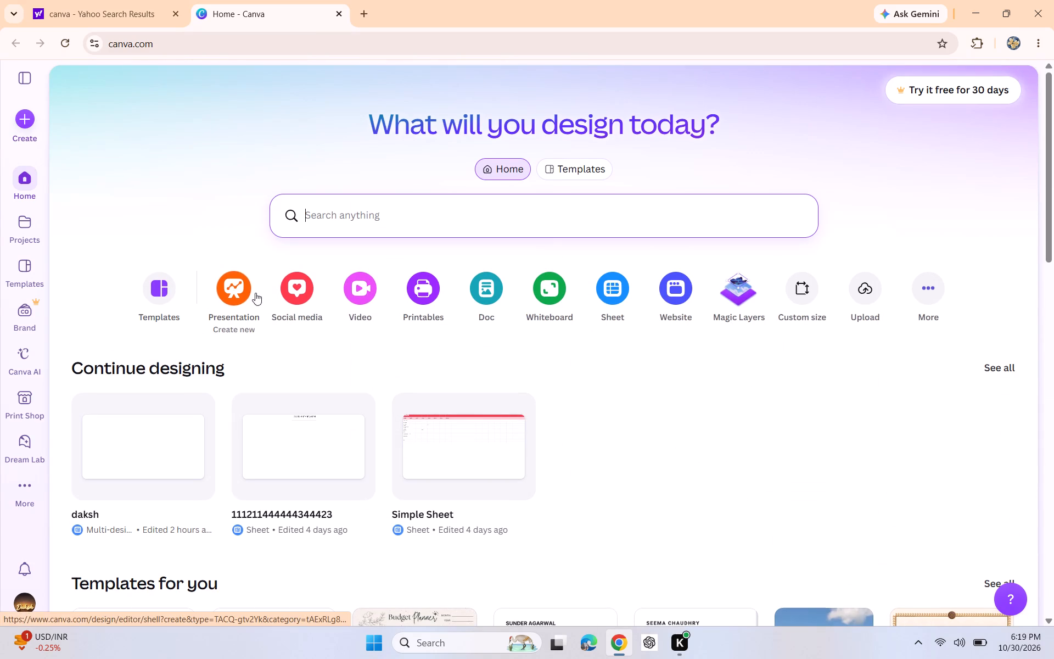
pyautogui.click(27, 233)
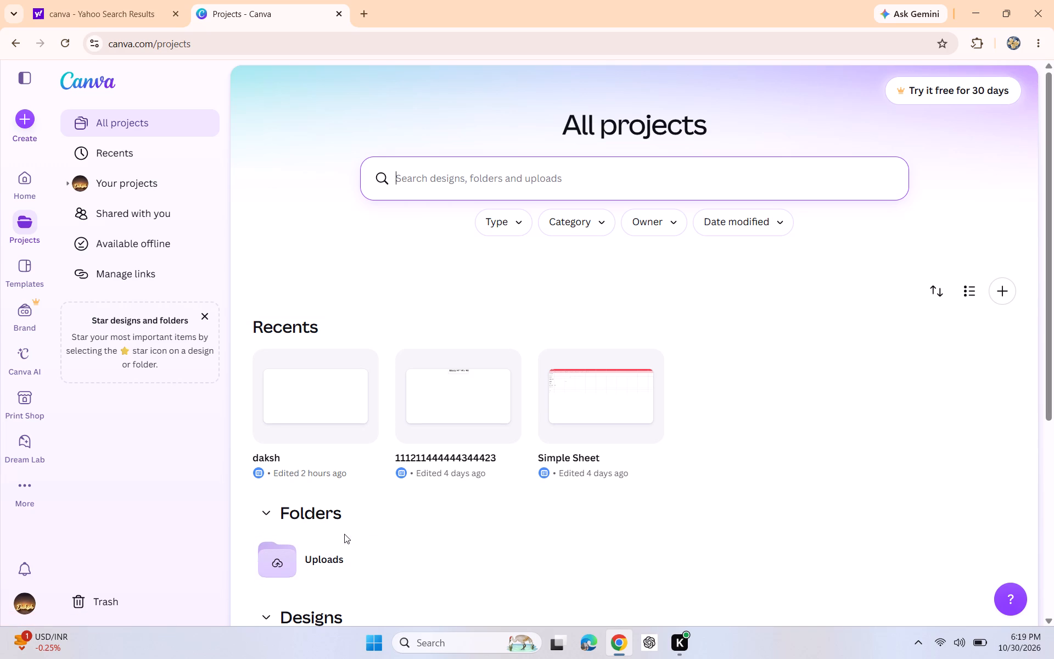
pyautogui.scroll(3, 344, 534)
pyautogui.scroll(-1, 344, 534)
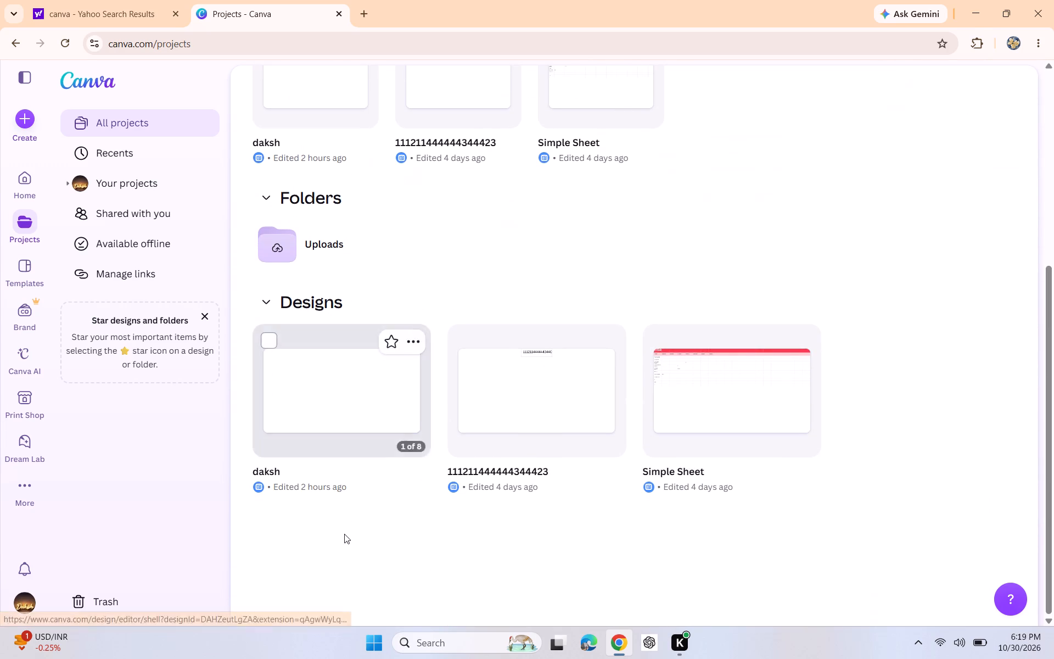
pyautogui.scroll(-2, 344, 534)
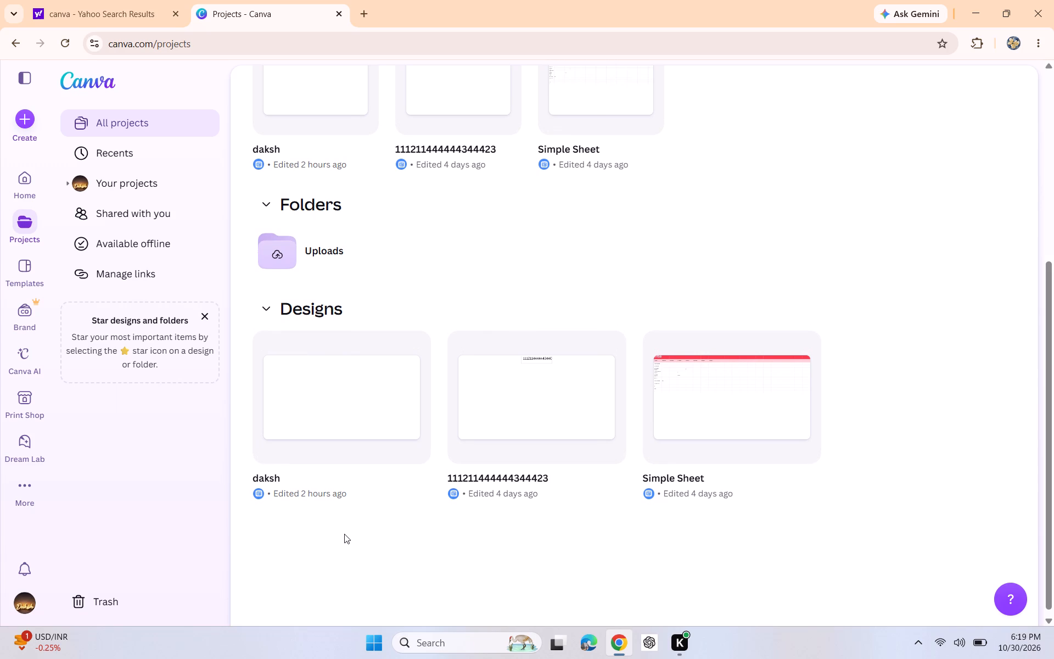
pyautogui.scroll(-2, 344, 534)
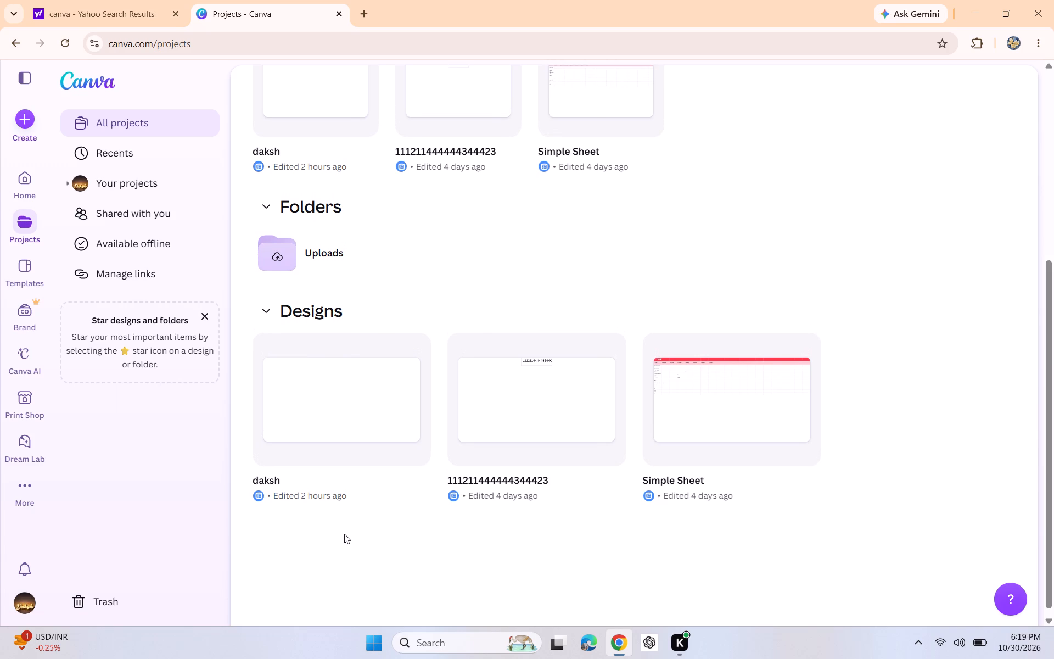
pyautogui.scroll(-2, 344, 534)
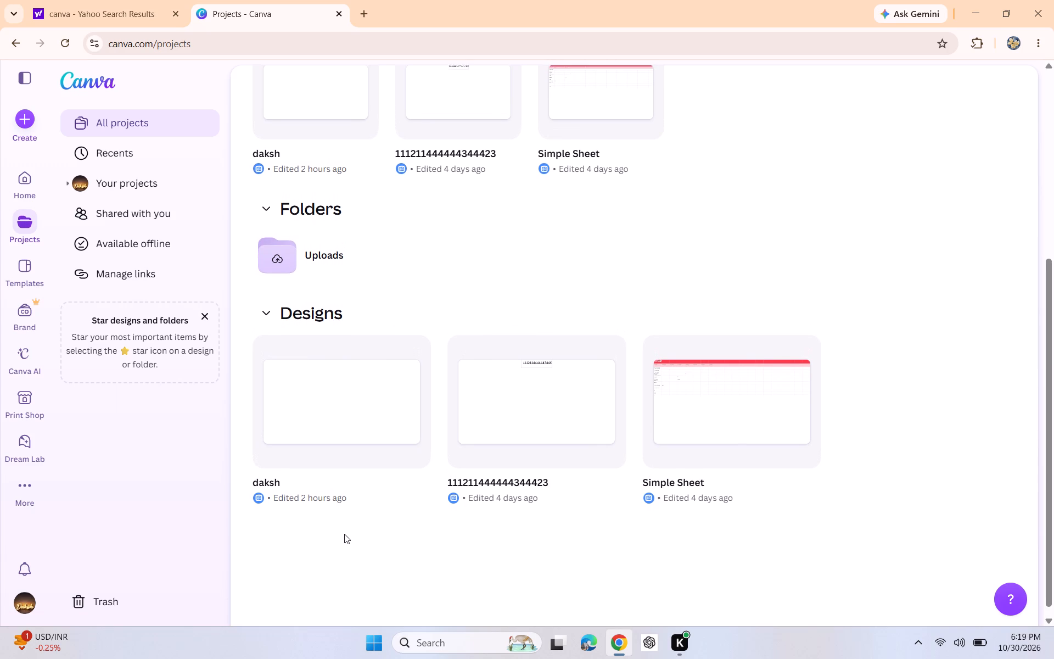
pyautogui.scroll(-2, 344, 534)
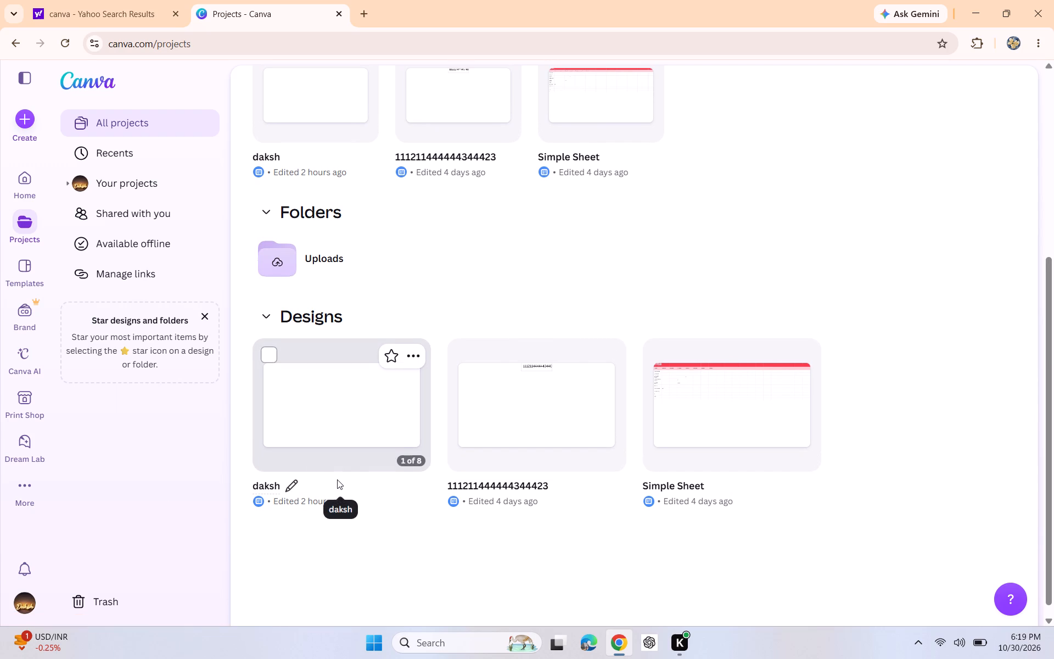
pyautogui.scroll(-2, 337, 479)
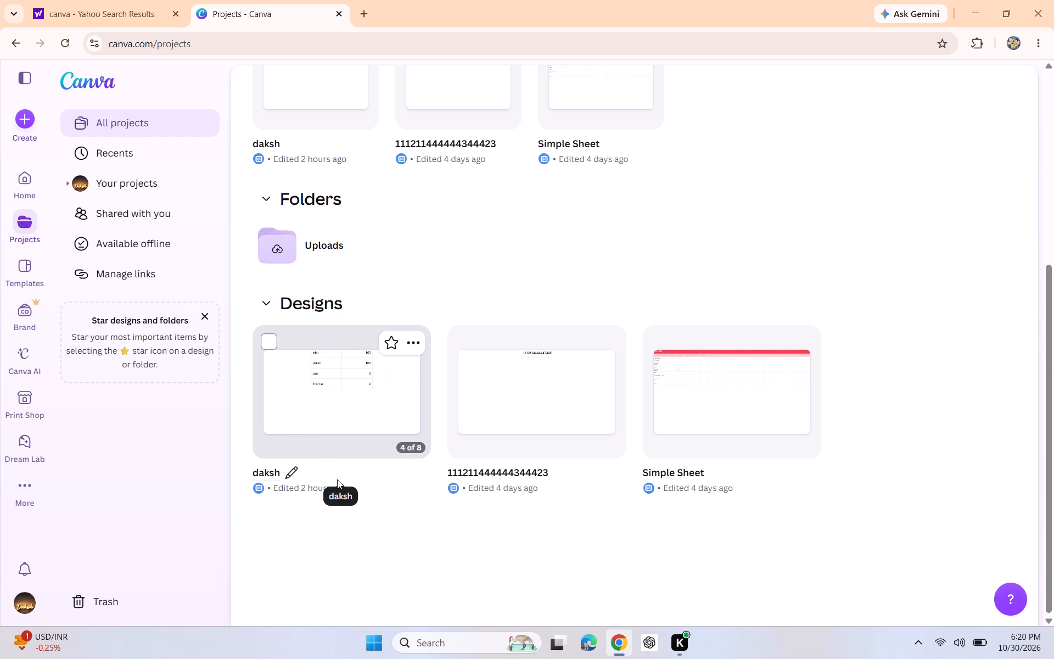
pyautogui.scroll(-2, 337, 479)
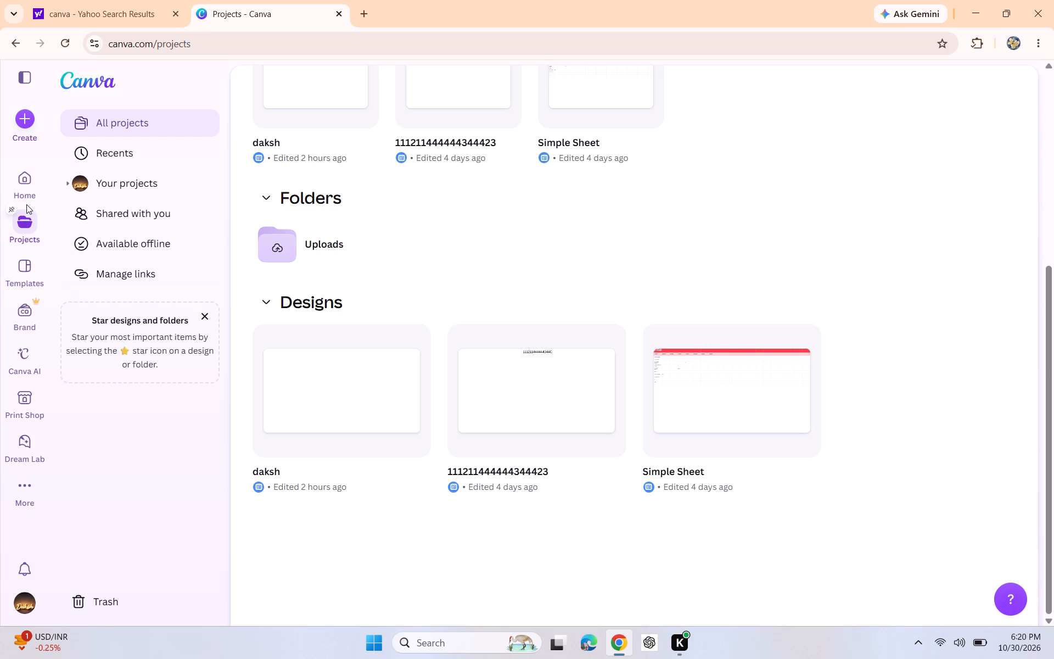
pyautogui.click(38, 178)
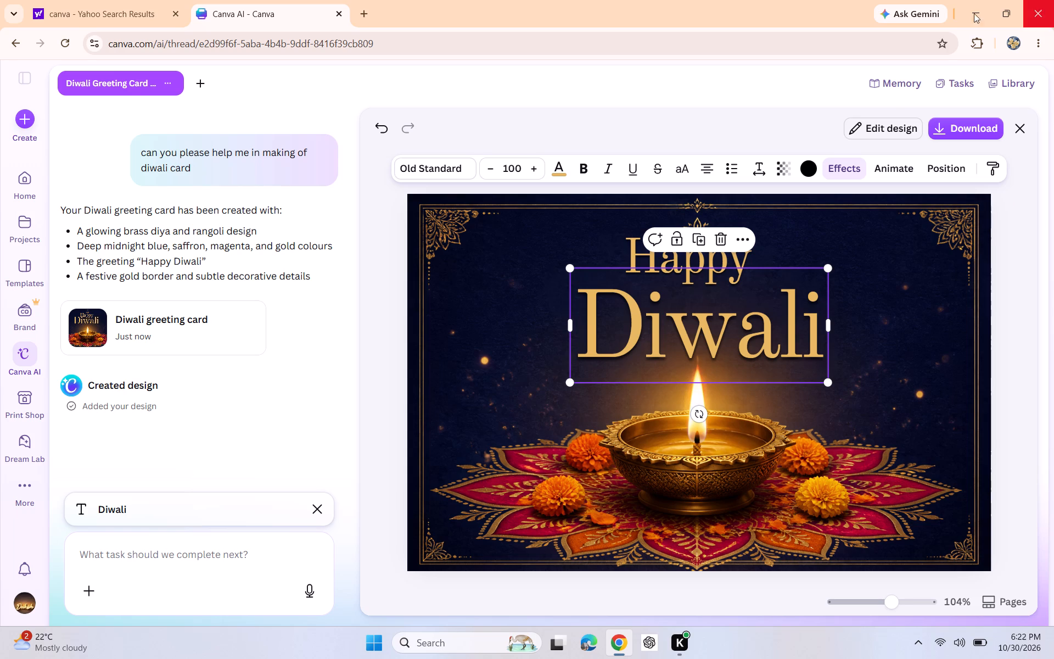
pyautogui.scroll(-2, 772, 283)
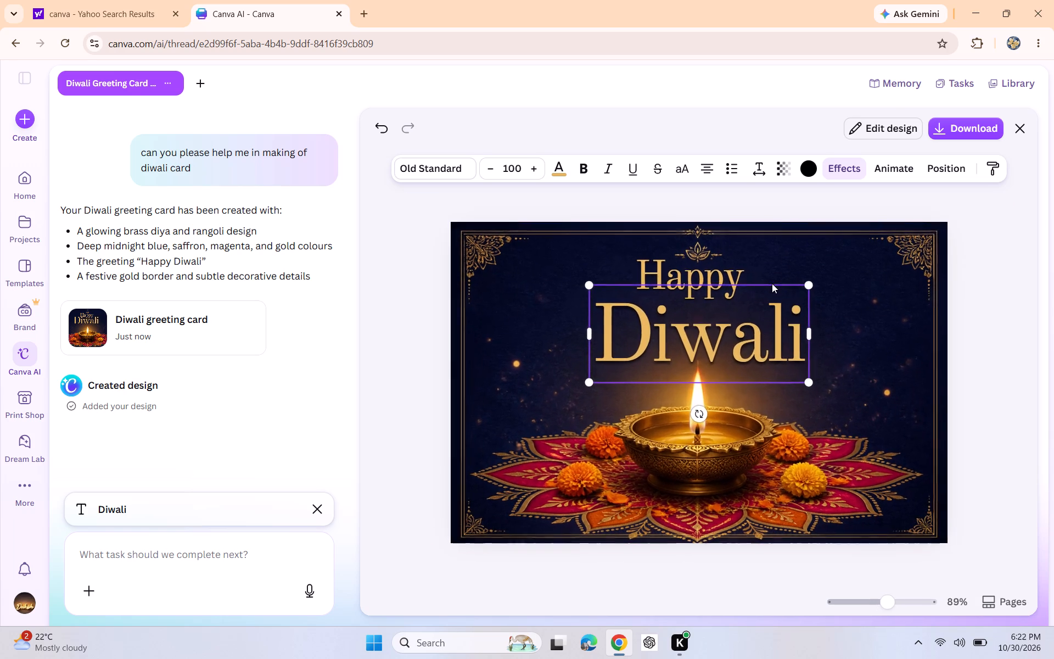
pyautogui.click(1049, 371)
pyautogui.moveTo(1049, 371); pyautogui.dragTo(864, 354)
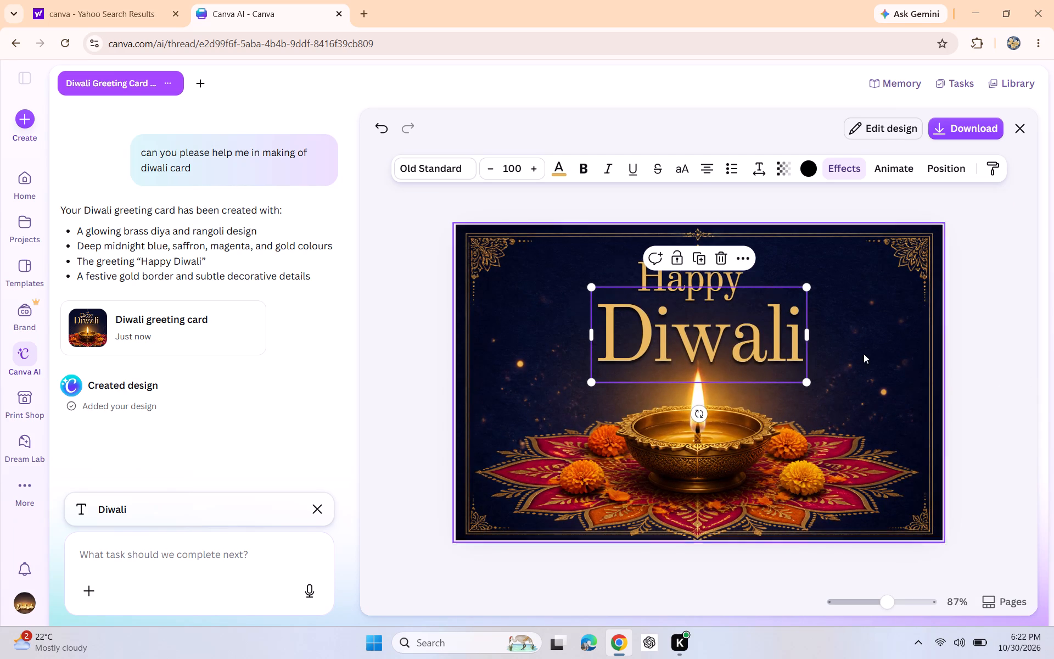
pyautogui.moveTo(864, 354); pyautogui.dragTo(808, 345)
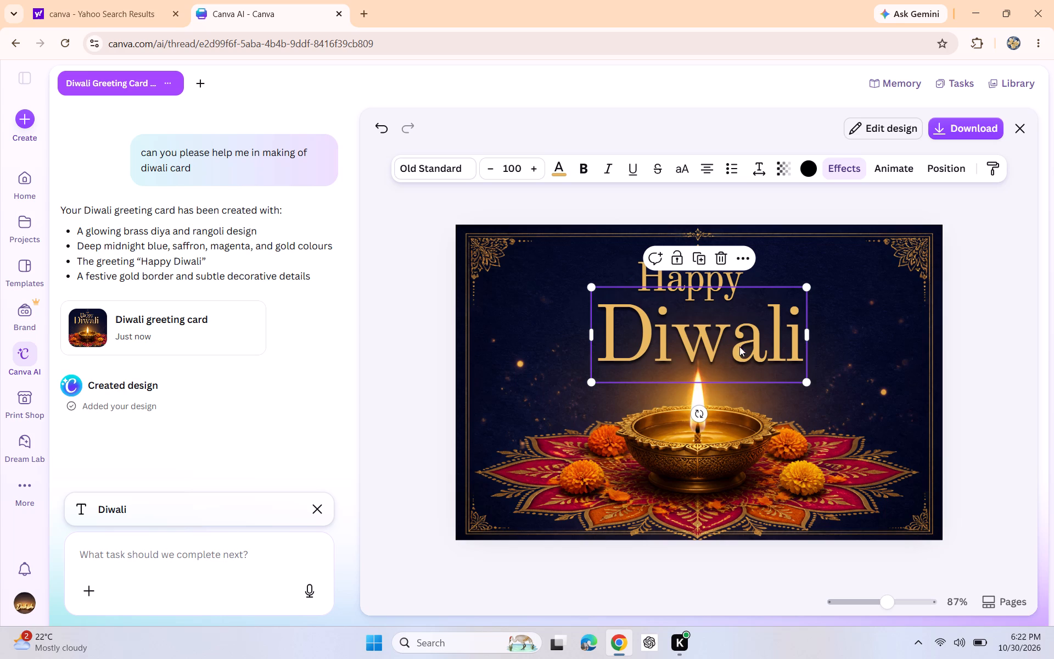
pyautogui.click(806, 332)
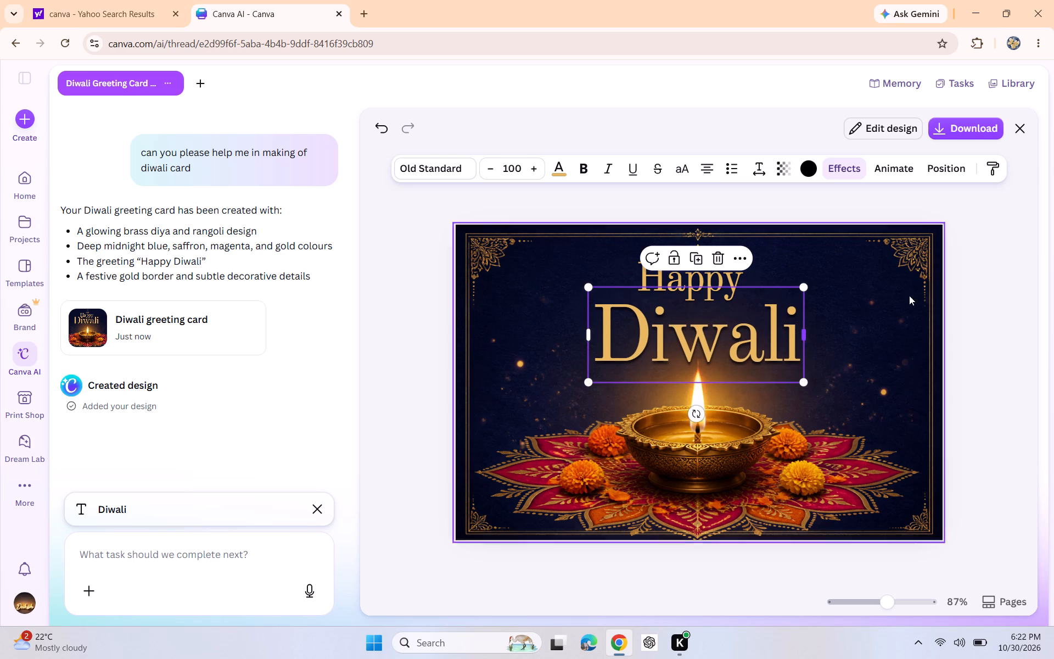
pyautogui.click(971, 227)
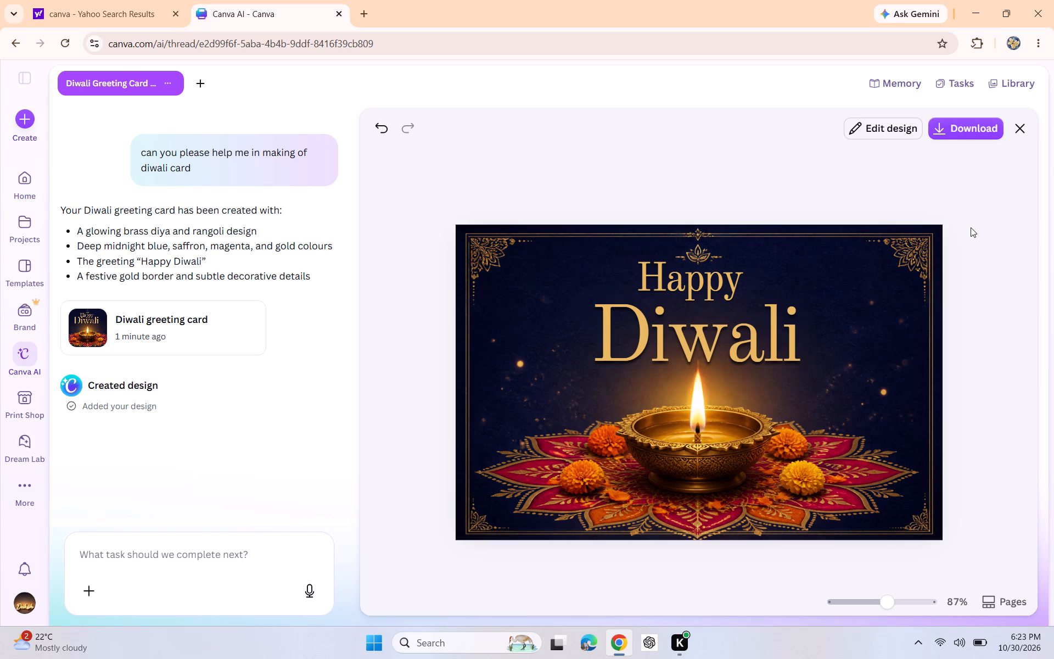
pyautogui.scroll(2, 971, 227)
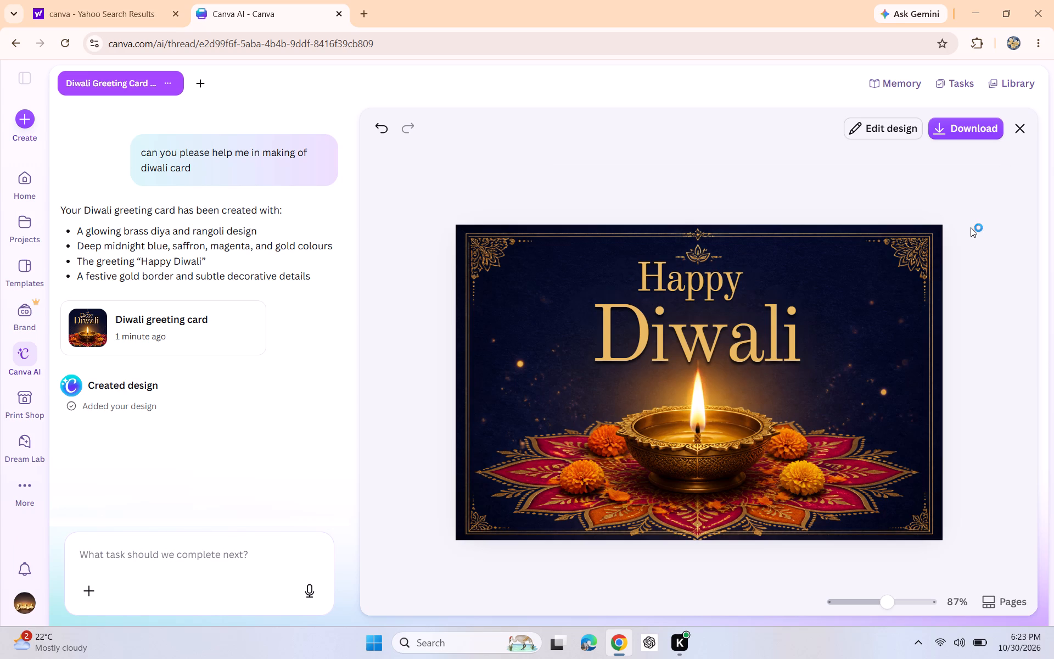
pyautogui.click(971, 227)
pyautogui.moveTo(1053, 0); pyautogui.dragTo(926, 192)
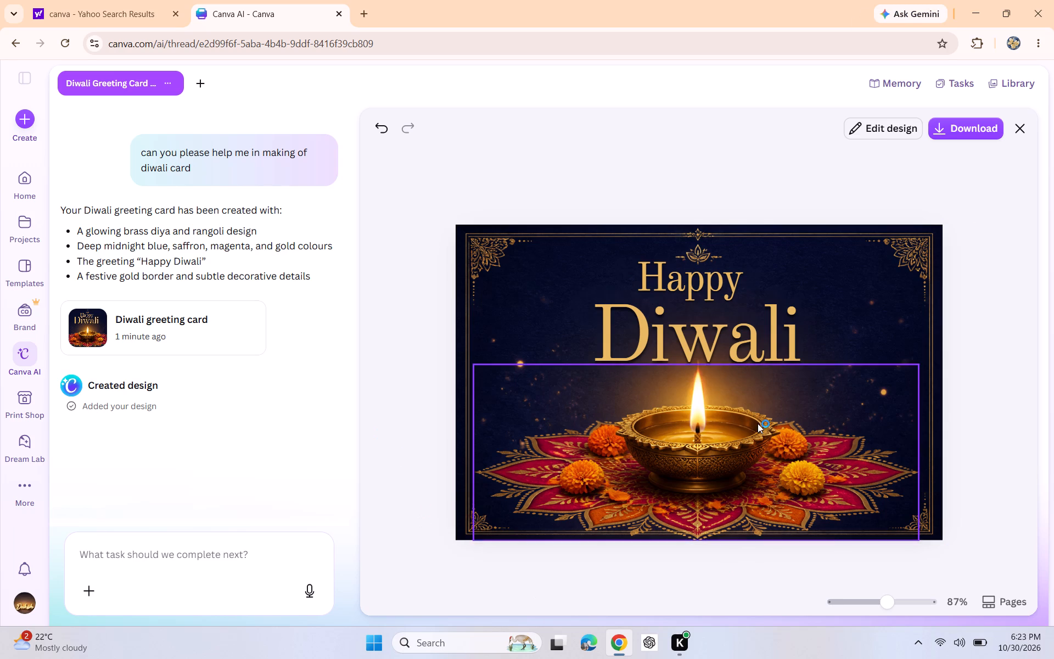
# Widen the "Diwali" text box on both sides, keeping its font size at 100.
pyautogui.click(696, 338)
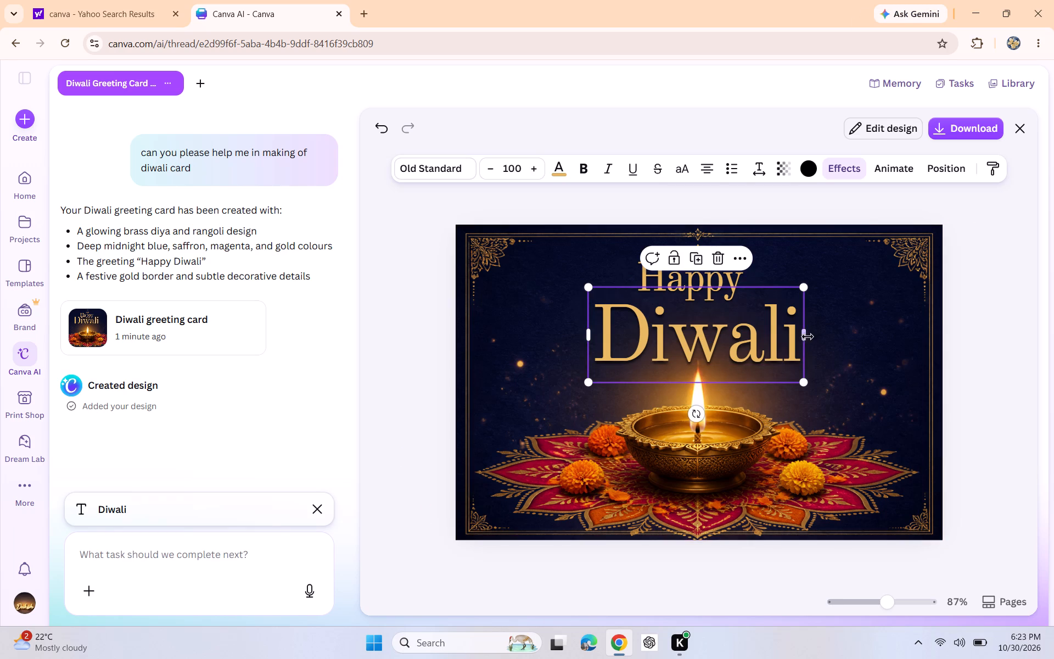
pyautogui.moveTo(806, 336); pyautogui.dragTo(839, 334)
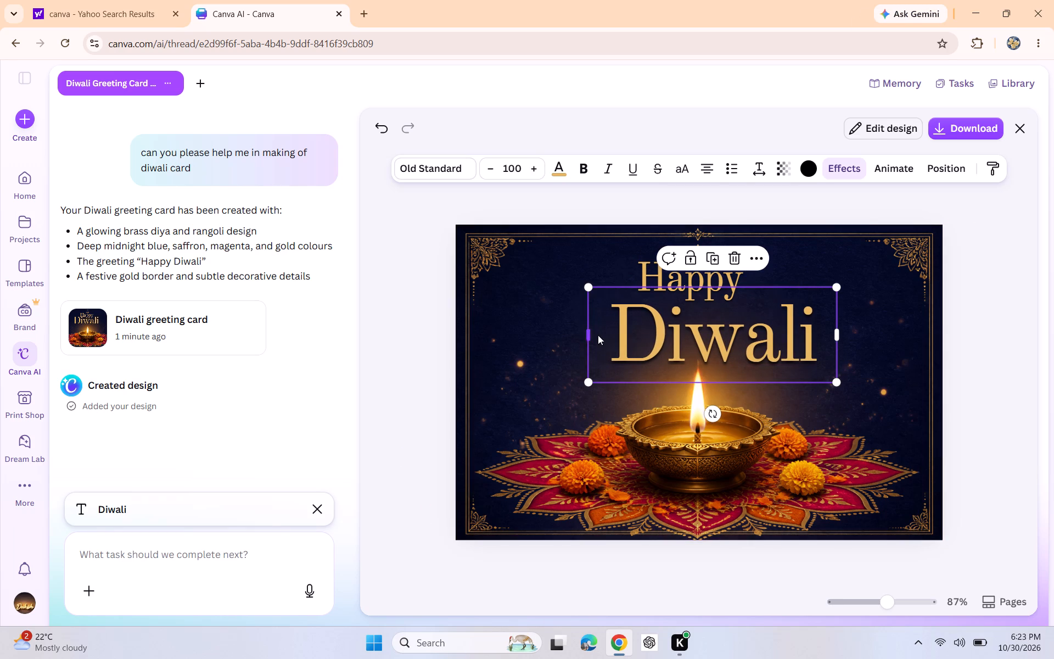
pyautogui.moveTo(585, 334); pyautogui.dragTo(574, 337)
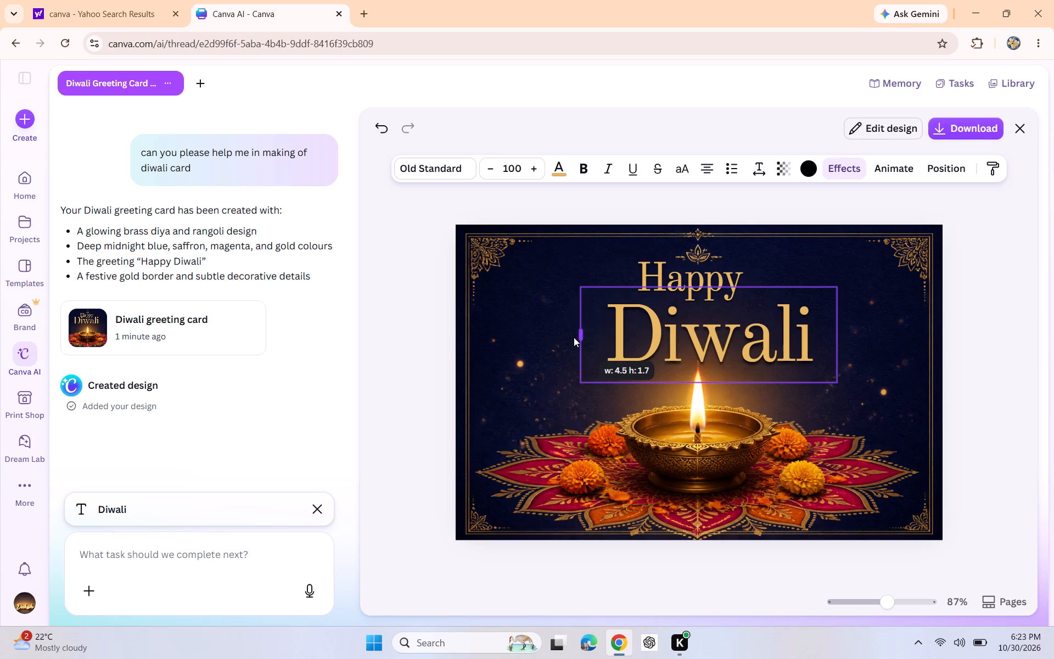
pyautogui.moveTo(574, 337); pyautogui.dragTo(562, 337)
# Enlarge the "Happy" text above "Diwali" to font size 58.2, extending it outward on both sides.
pyautogui.click(700, 279)
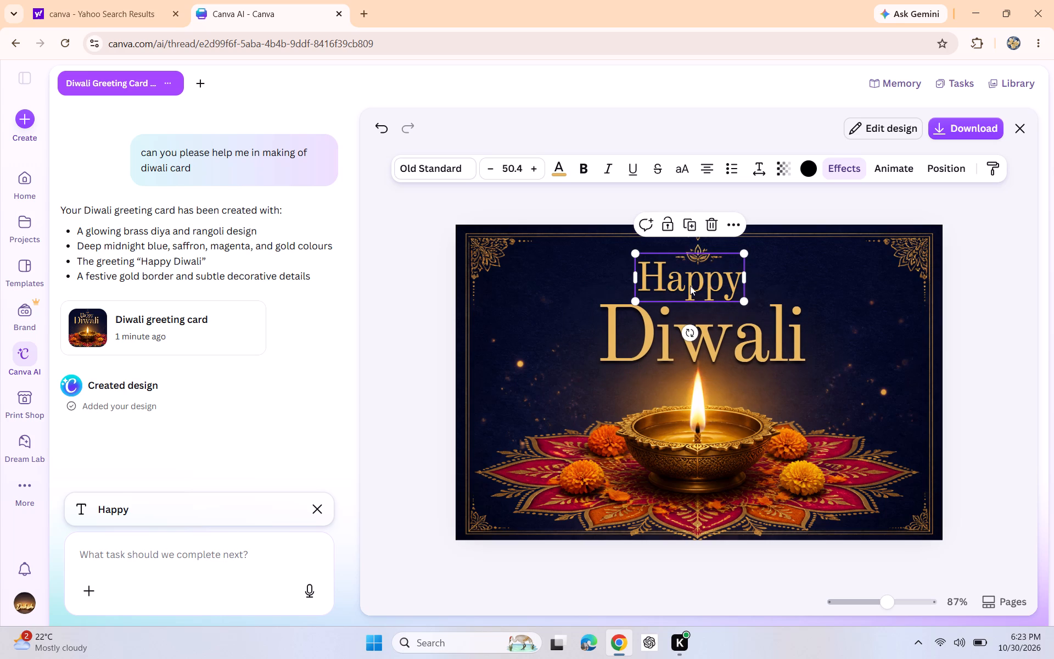
pyautogui.moveTo(741, 249); pyautogui.dragTo(751, 244)
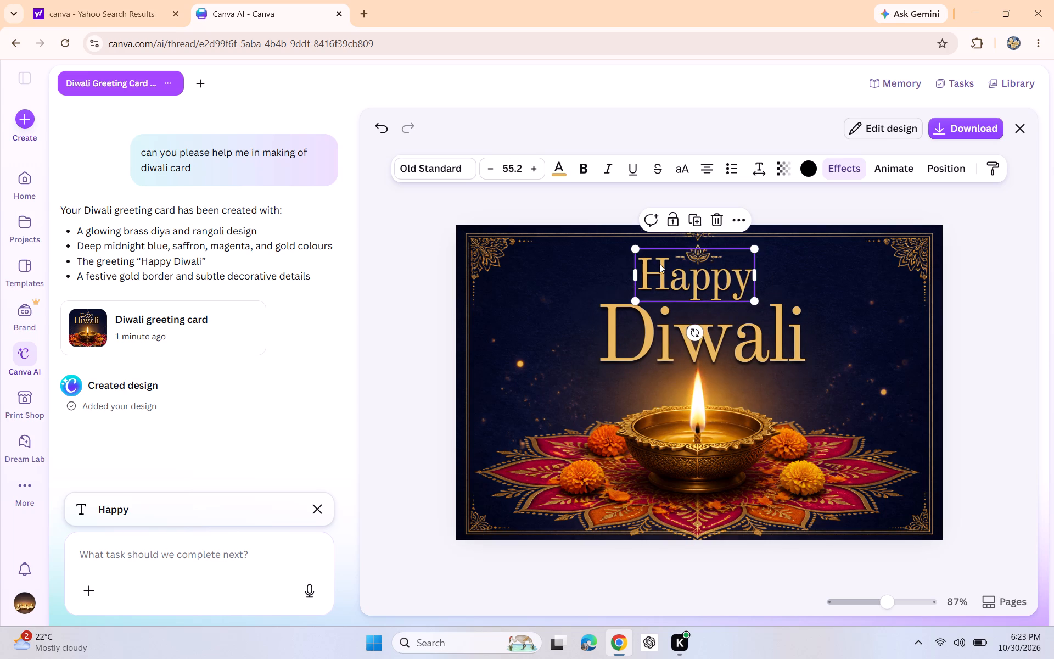
pyautogui.moveTo(633, 245); pyautogui.dragTo(628, 247)
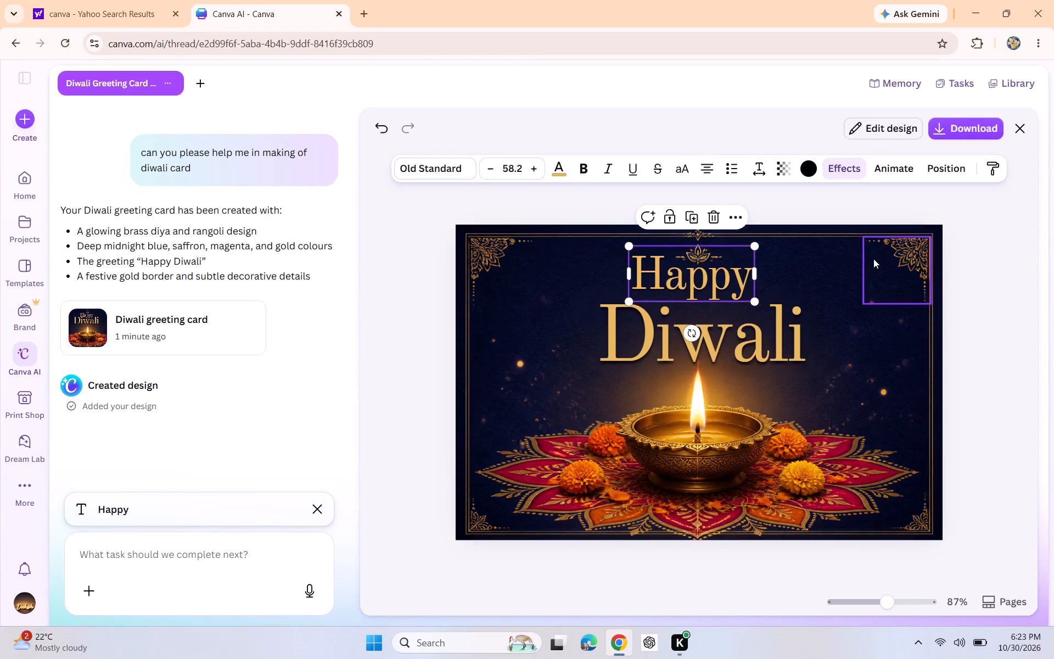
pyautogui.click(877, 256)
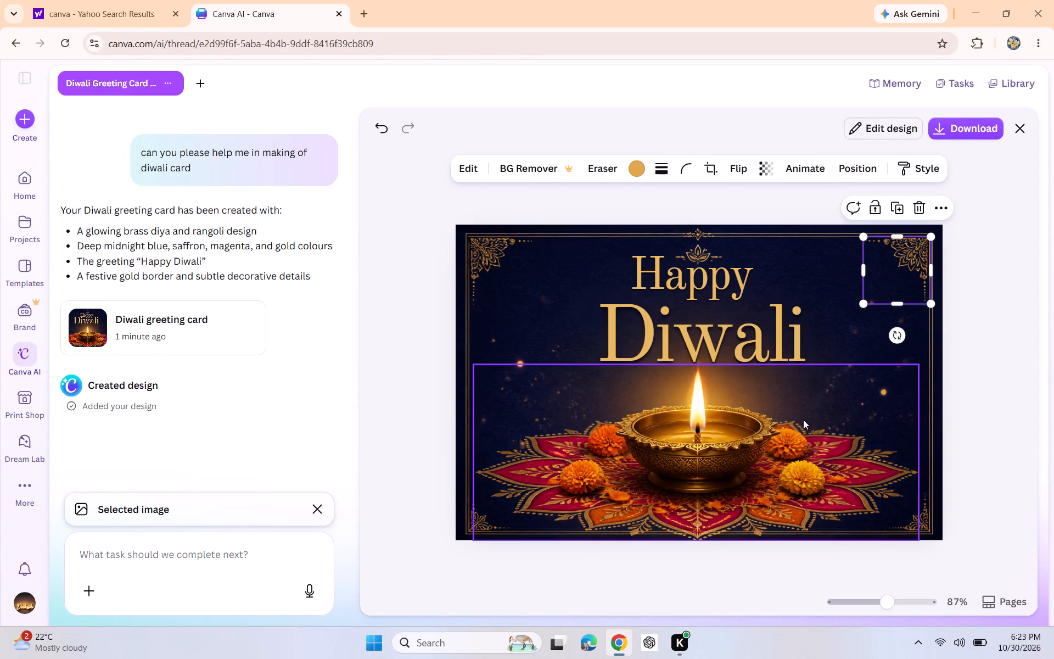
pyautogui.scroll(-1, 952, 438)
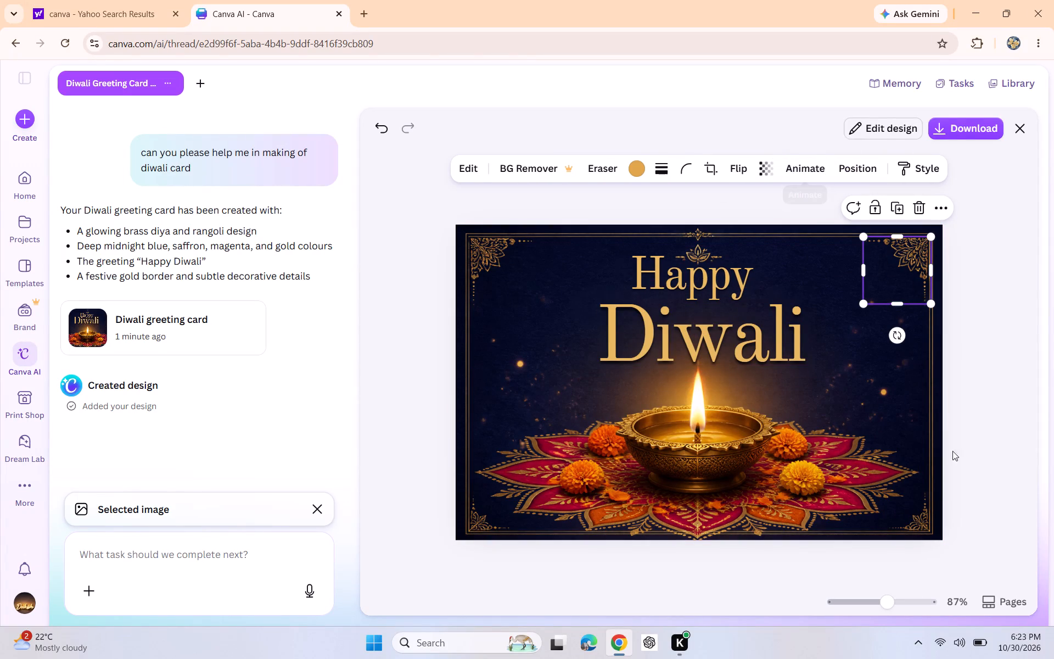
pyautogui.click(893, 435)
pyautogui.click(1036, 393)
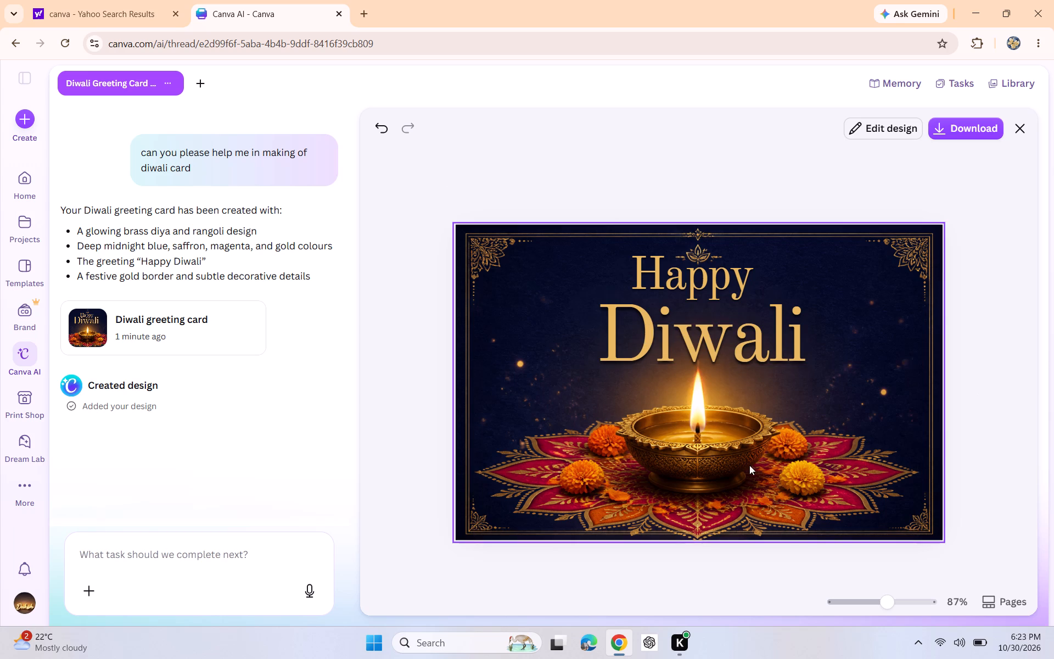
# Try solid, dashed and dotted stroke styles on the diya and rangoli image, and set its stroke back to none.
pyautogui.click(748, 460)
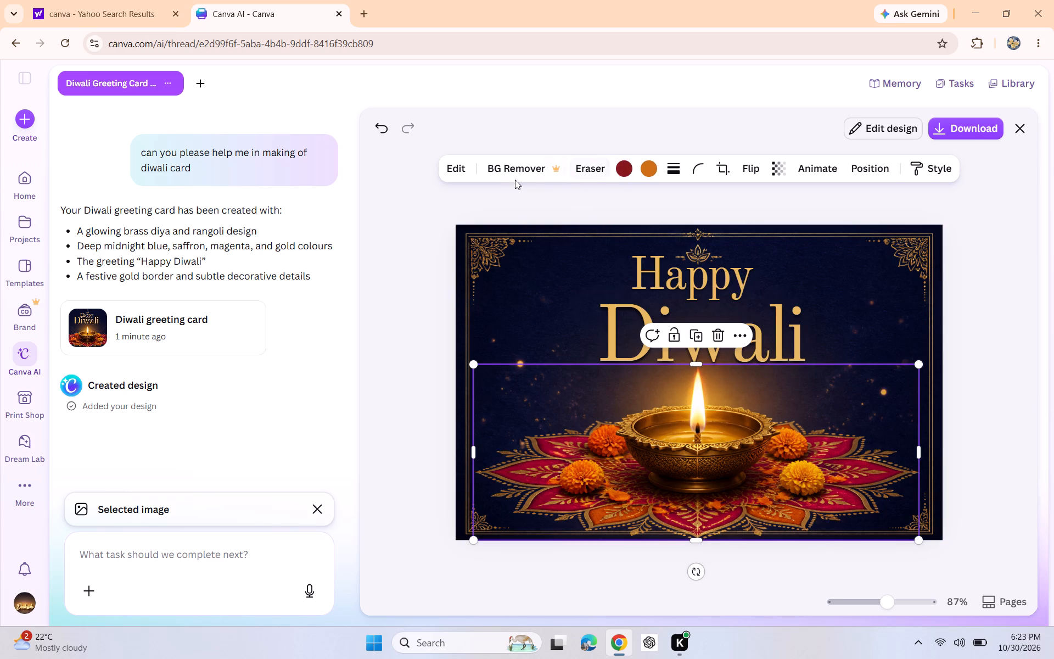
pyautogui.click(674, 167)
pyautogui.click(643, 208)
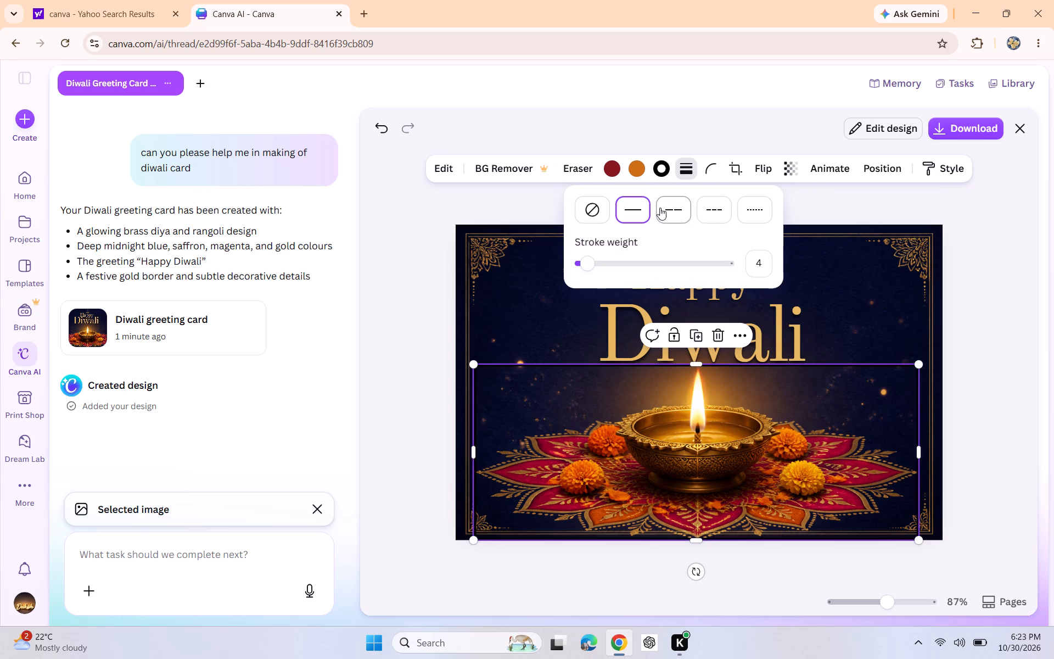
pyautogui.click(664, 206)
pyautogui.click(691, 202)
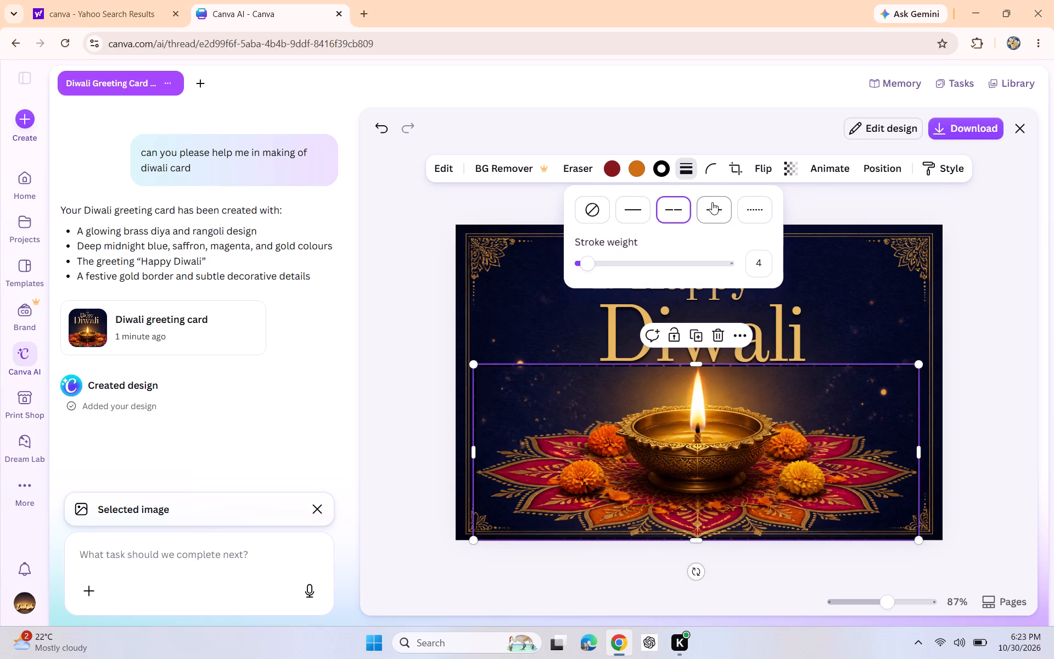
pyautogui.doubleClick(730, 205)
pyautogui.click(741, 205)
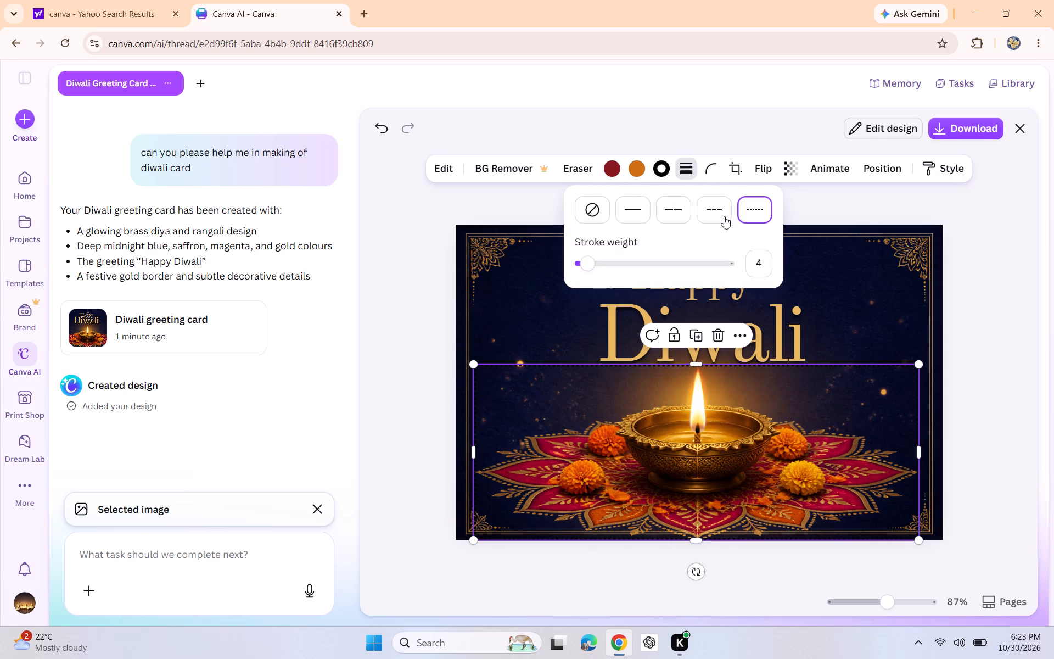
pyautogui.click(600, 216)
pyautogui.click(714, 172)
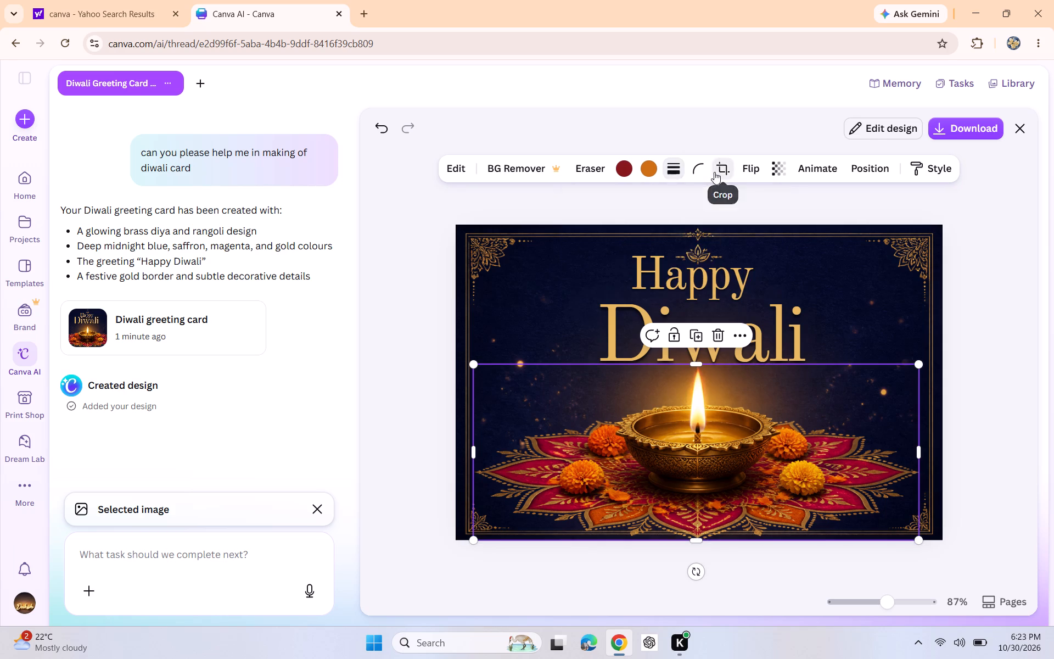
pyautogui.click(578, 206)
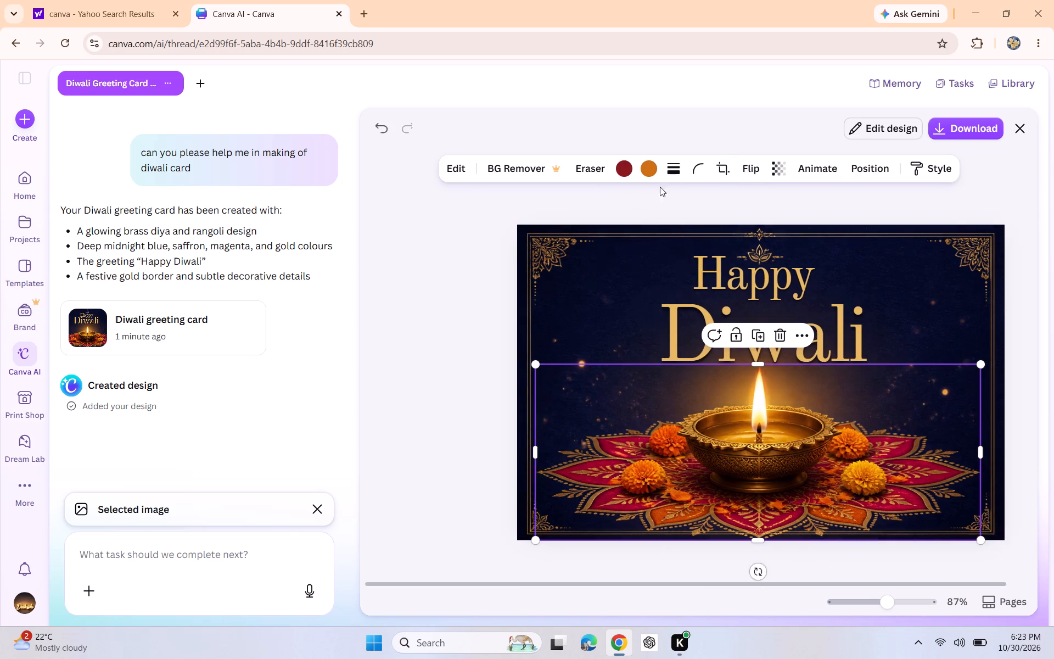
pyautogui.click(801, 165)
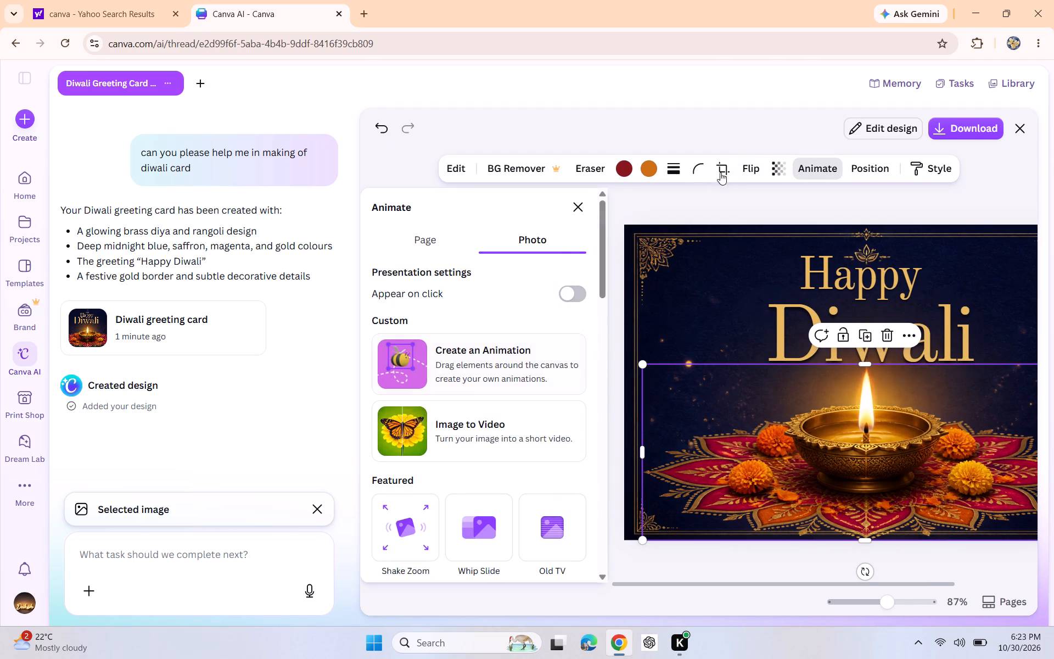
# Set the transparency of the diya and rangoli image to 76 and leave nothing on the card selected.
pyautogui.click(779, 167)
pyautogui.moveTo(804, 219); pyautogui.dragTo(804, 220)
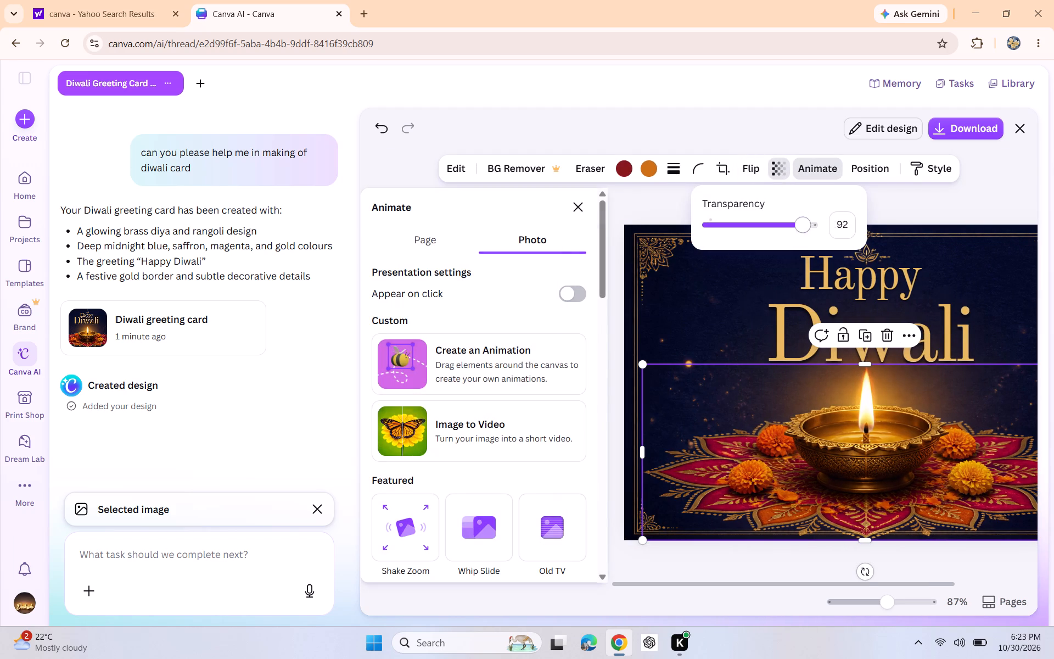
pyautogui.moveTo(804, 220); pyautogui.dragTo(685, 281)
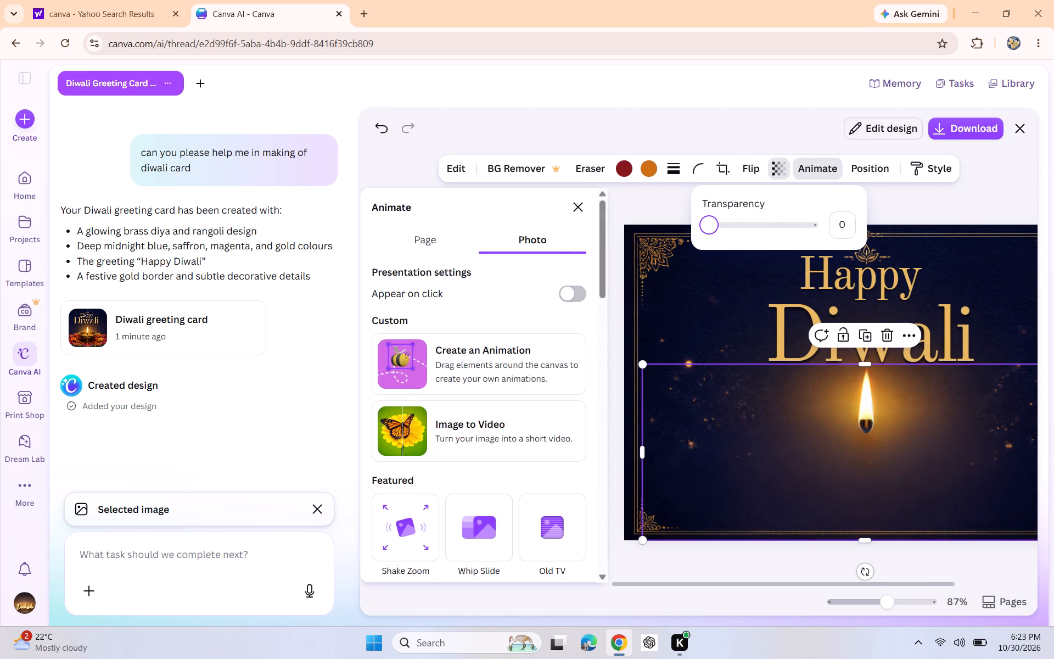
pyautogui.moveTo(685, 281); pyautogui.dragTo(825, 315)
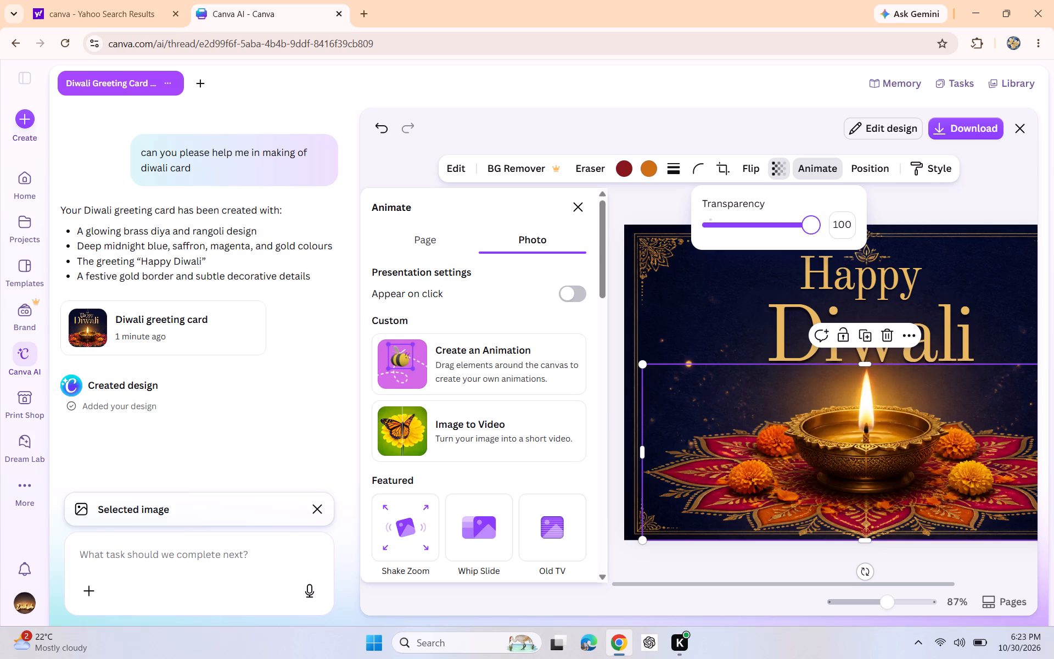
pyautogui.moveTo(825, 315); pyautogui.dragTo(844, 274)
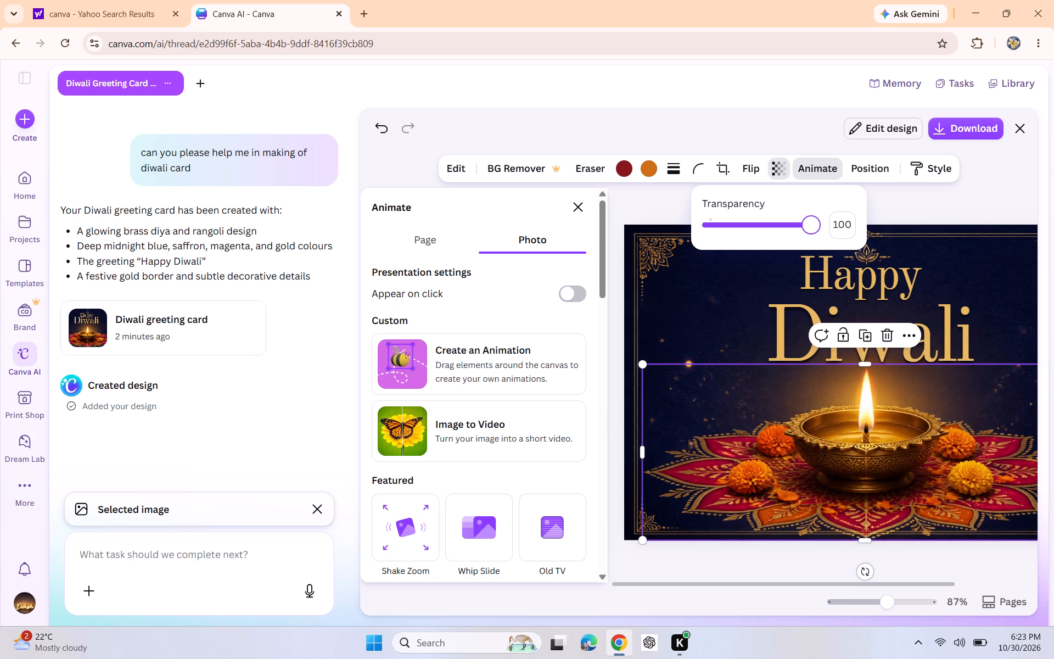
pyautogui.moveTo(844, 274); pyautogui.dragTo(806, 300)
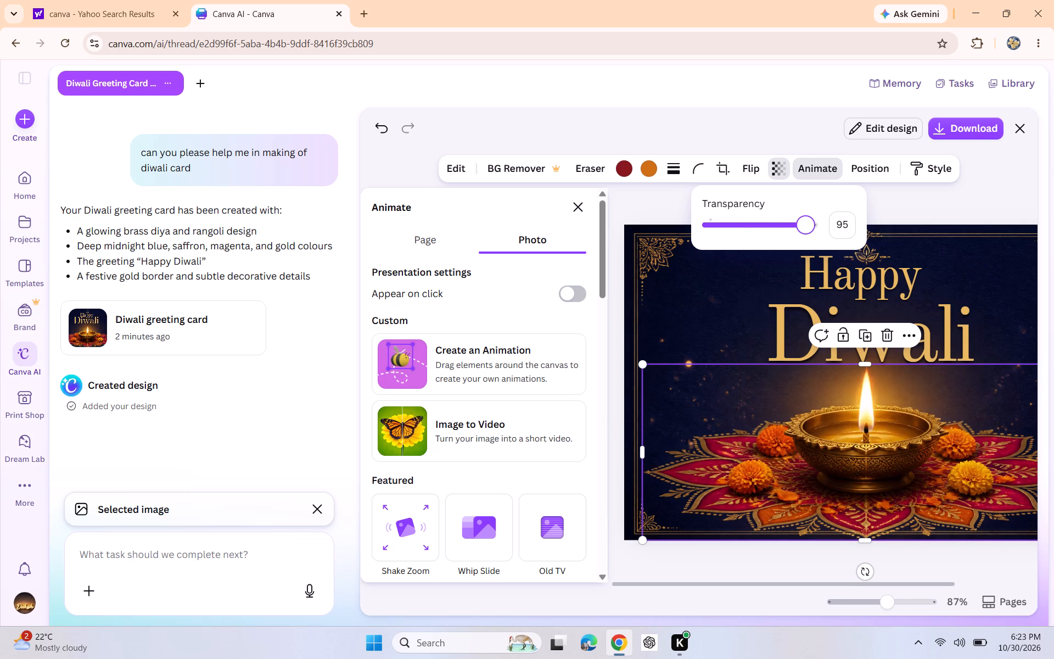
pyautogui.moveTo(806, 300); pyautogui.dragTo(787, 303)
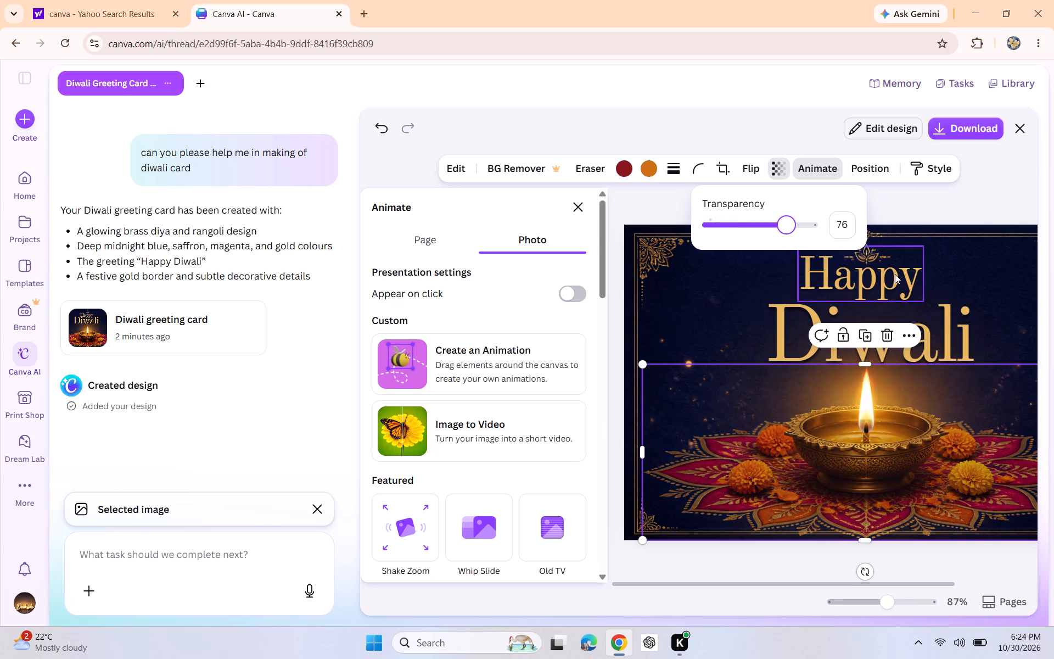
pyautogui.doubleClick(951, 229)
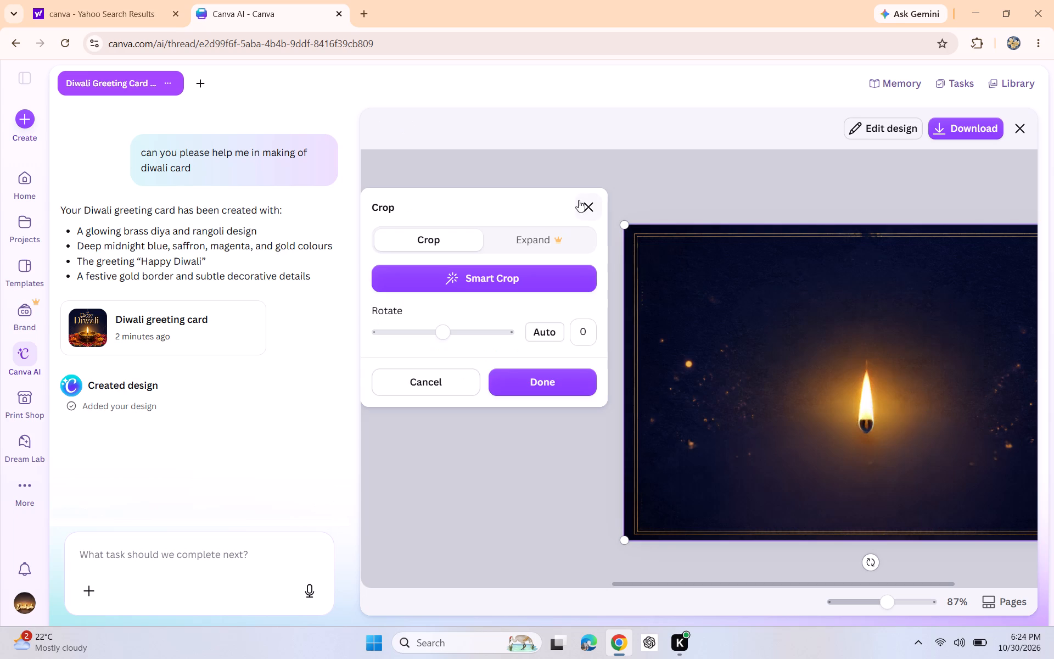
pyautogui.click(579, 199)
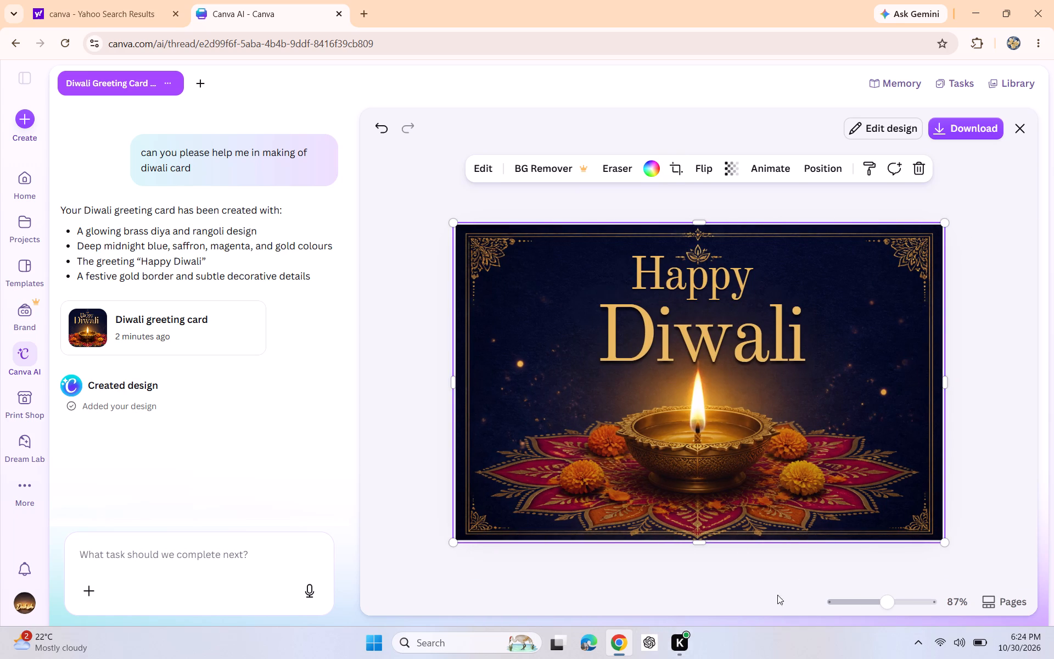
pyautogui.click(977, 239)
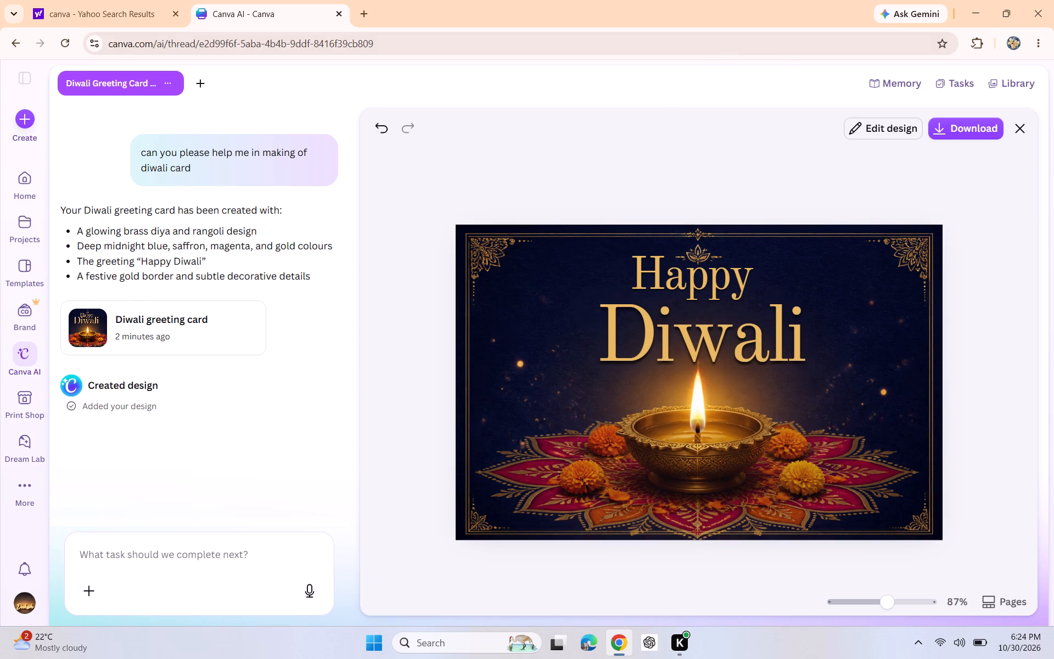
pyautogui.click(186, 567)
pyautogui.doubleClick(255, 560)
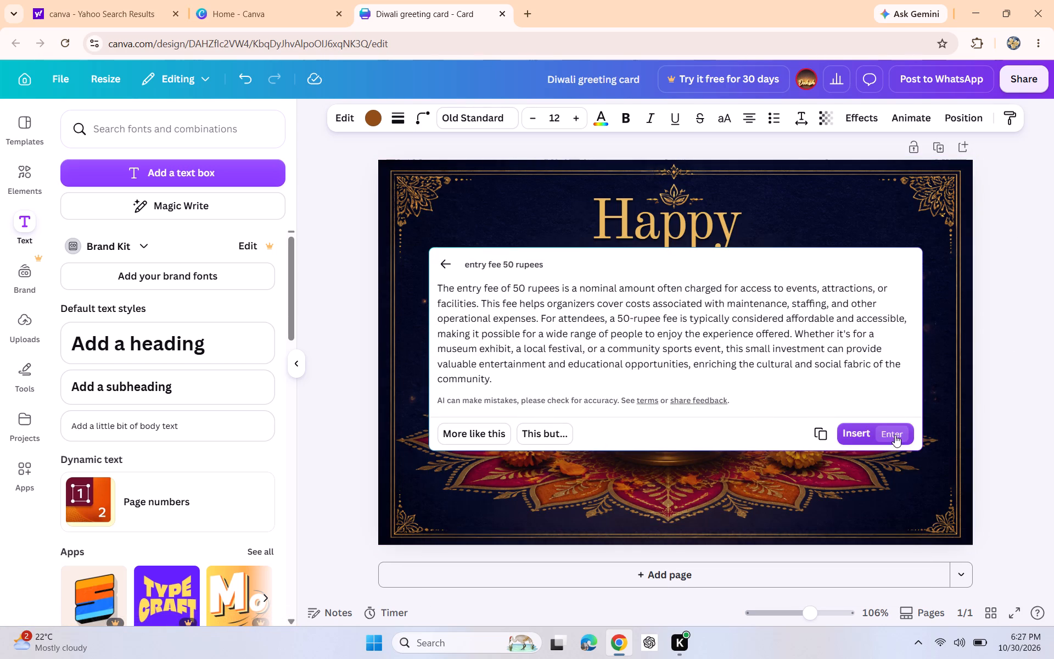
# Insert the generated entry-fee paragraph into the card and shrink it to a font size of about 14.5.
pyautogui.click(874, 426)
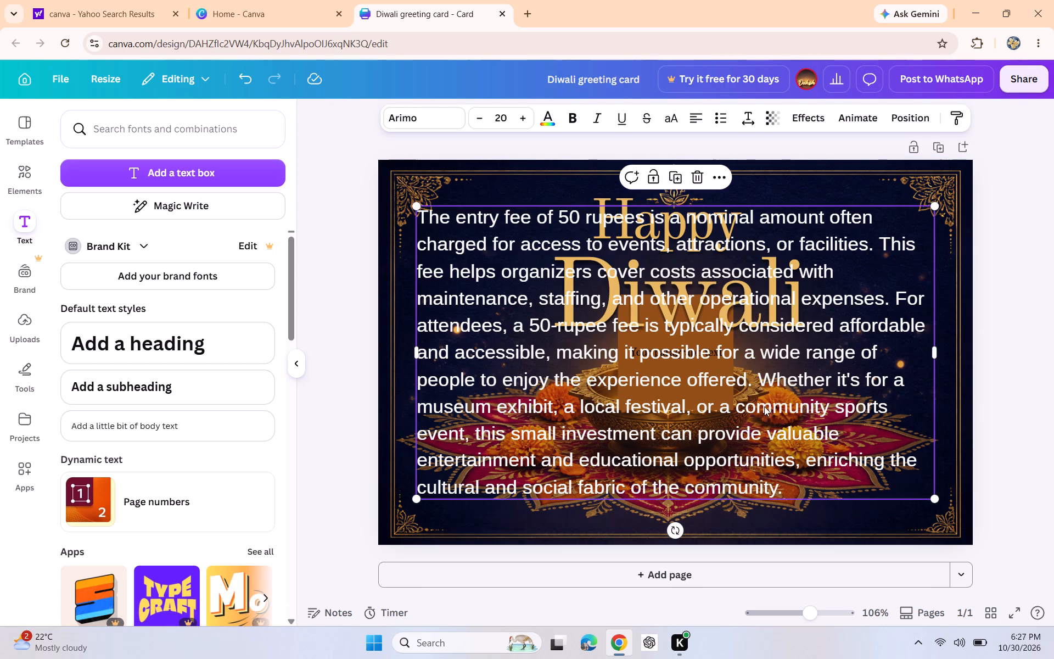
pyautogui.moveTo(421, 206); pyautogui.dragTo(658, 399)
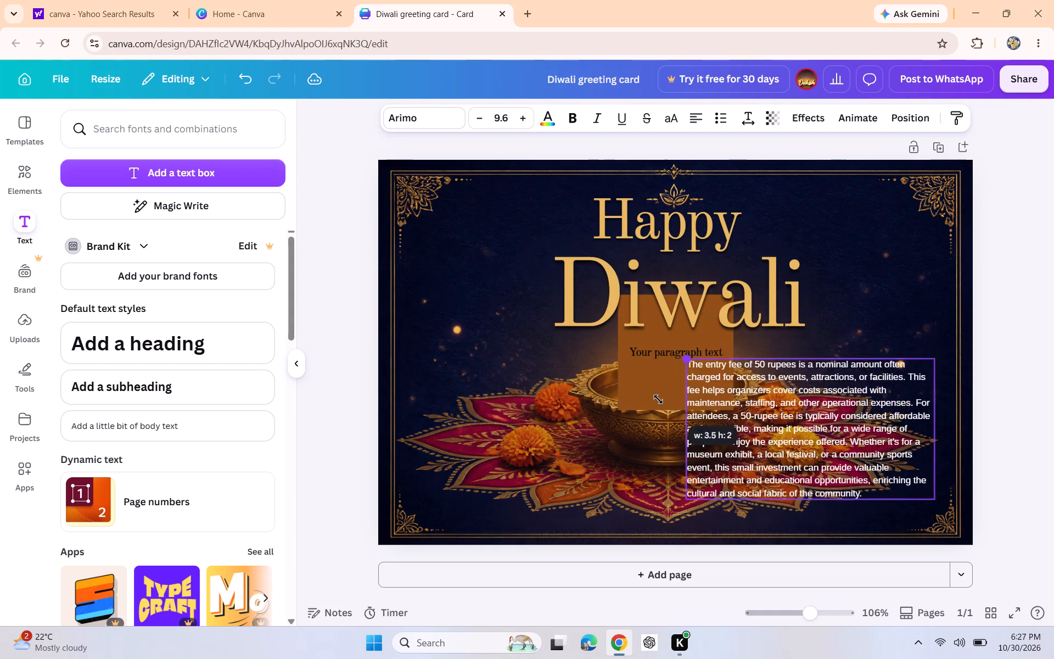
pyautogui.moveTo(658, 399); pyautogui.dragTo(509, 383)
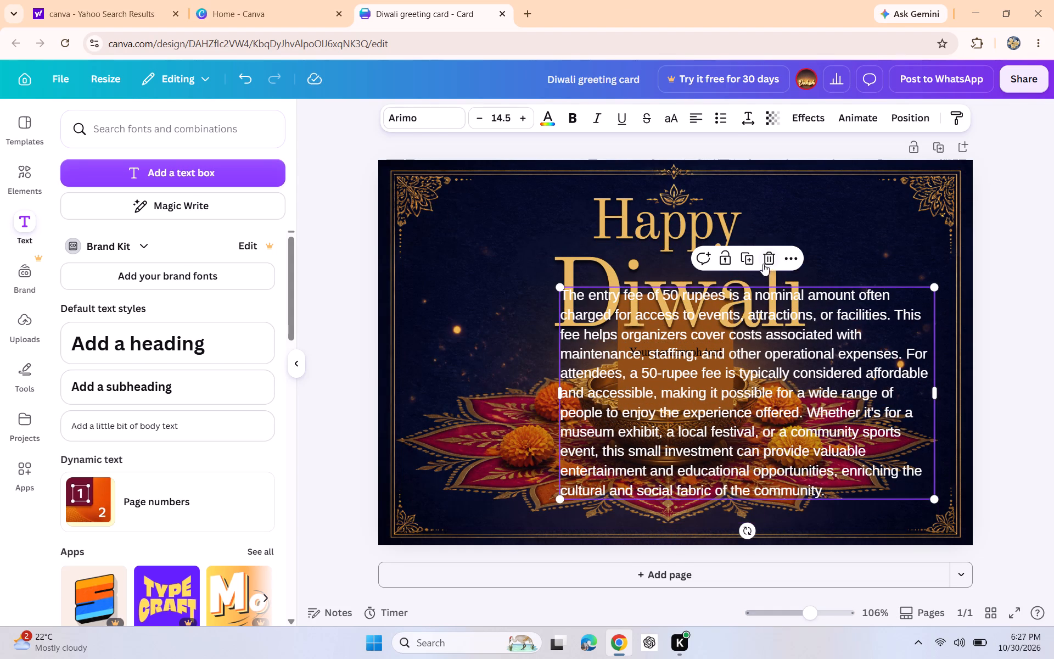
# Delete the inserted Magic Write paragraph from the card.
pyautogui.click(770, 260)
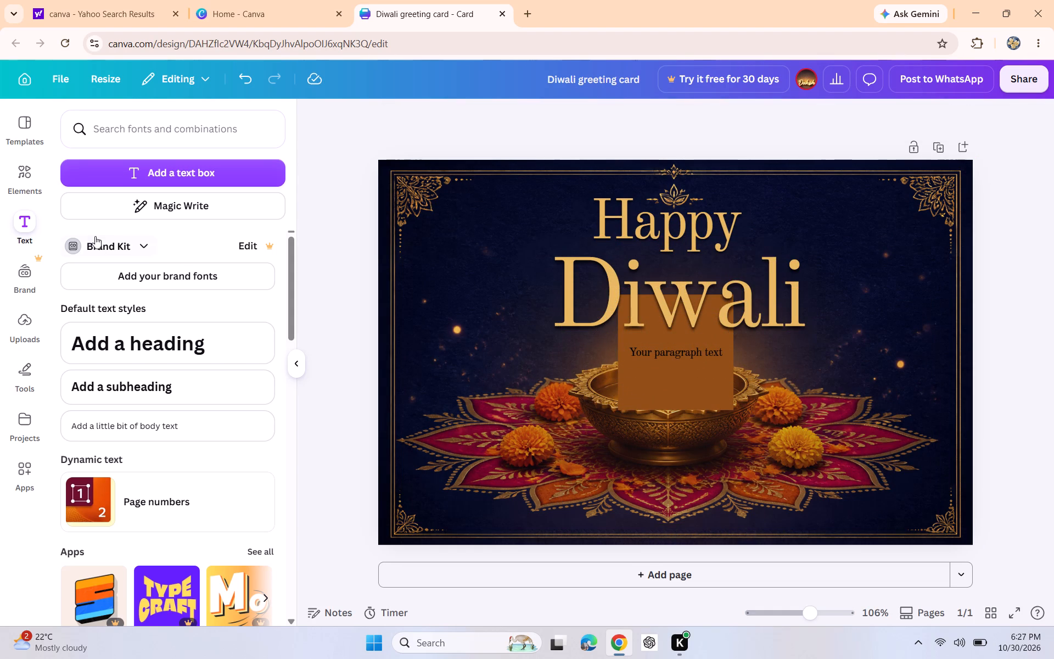
# Add a default-style heading to the card and shrink it to a font size of about 15.7.
pyautogui.click(134, 302)
pyautogui.click(164, 354)
pyautogui.moveTo(693, 356); pyautogui.dragTo(686, 387)
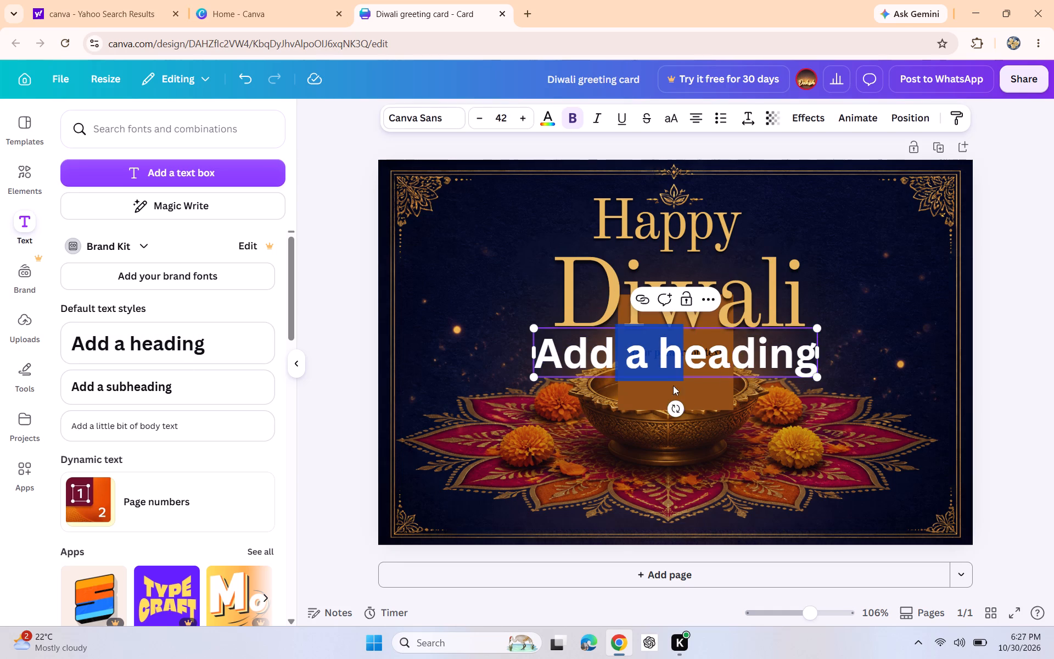
pyautogui.click(820, 377)
pyautogui.moveTo(820, 377); pyautogui.dragTo(640, 359)
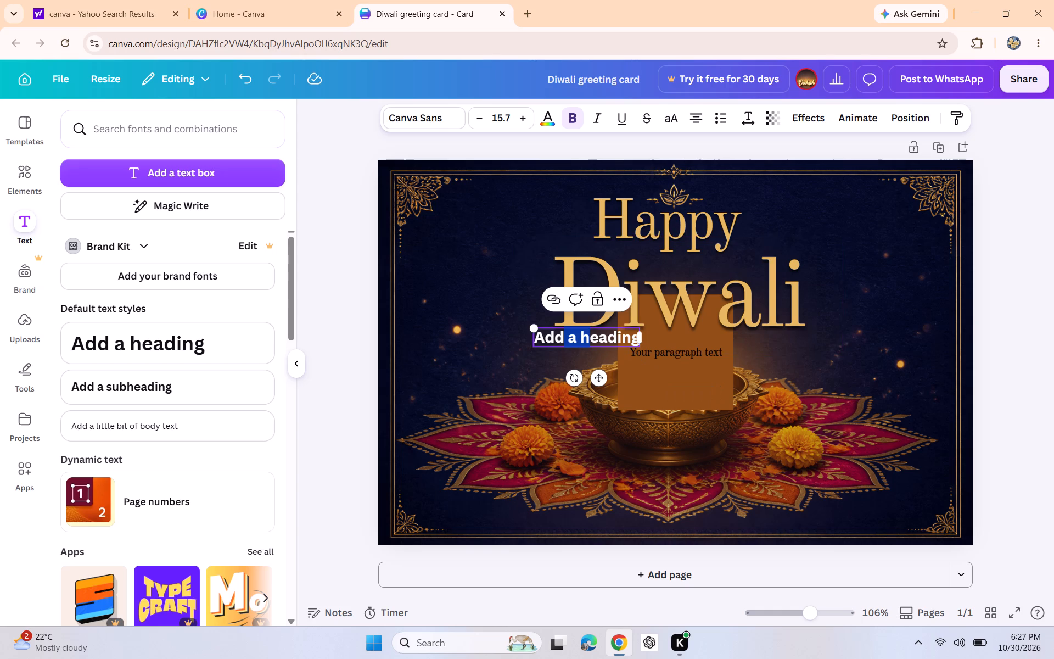
# Look through the additional options available for the new "Add a heading" text.
pyautogui.click(613, 303)
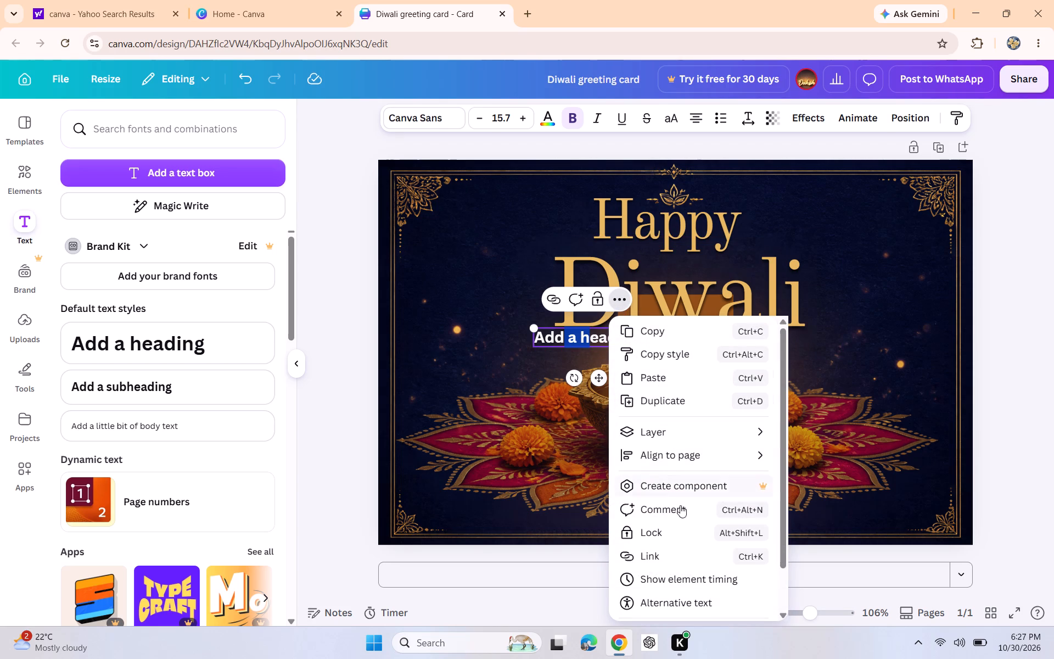
pyautogui.scroll(-8, 661, 580)
pyautogui.scroll(5, 665, 559)
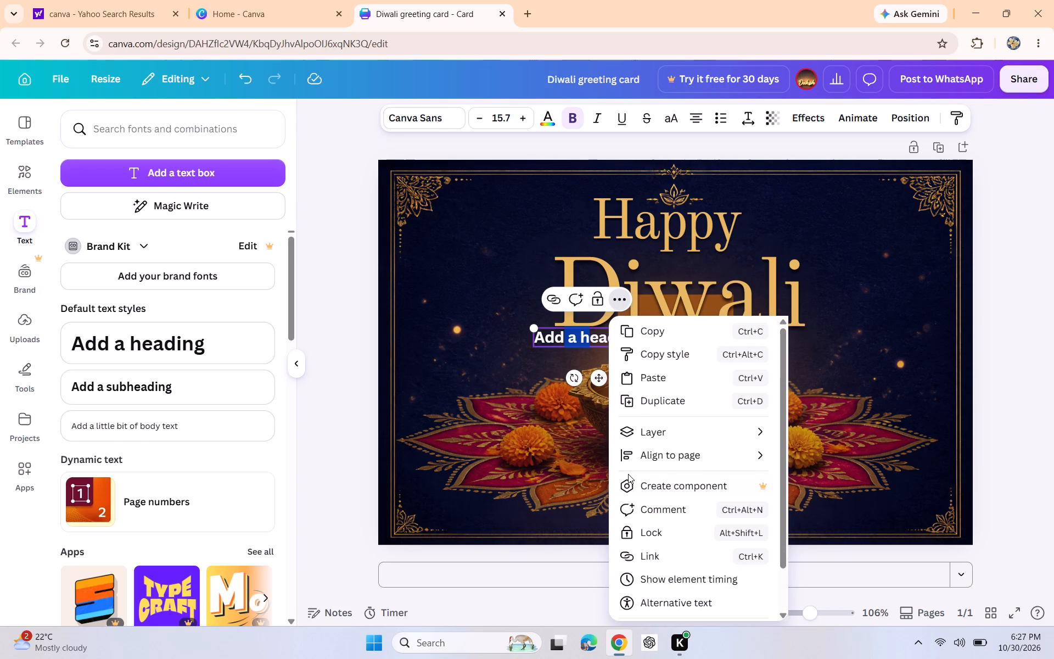
pyautogui.rightClick(628, 474)
pyautogui.scroll(-1, 628, 474)
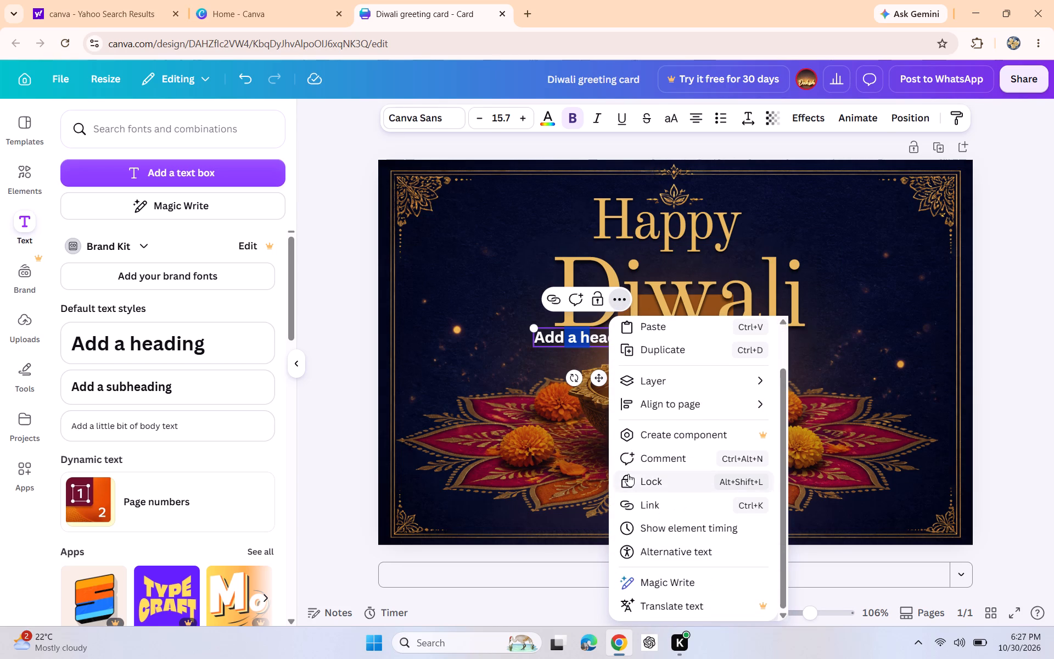
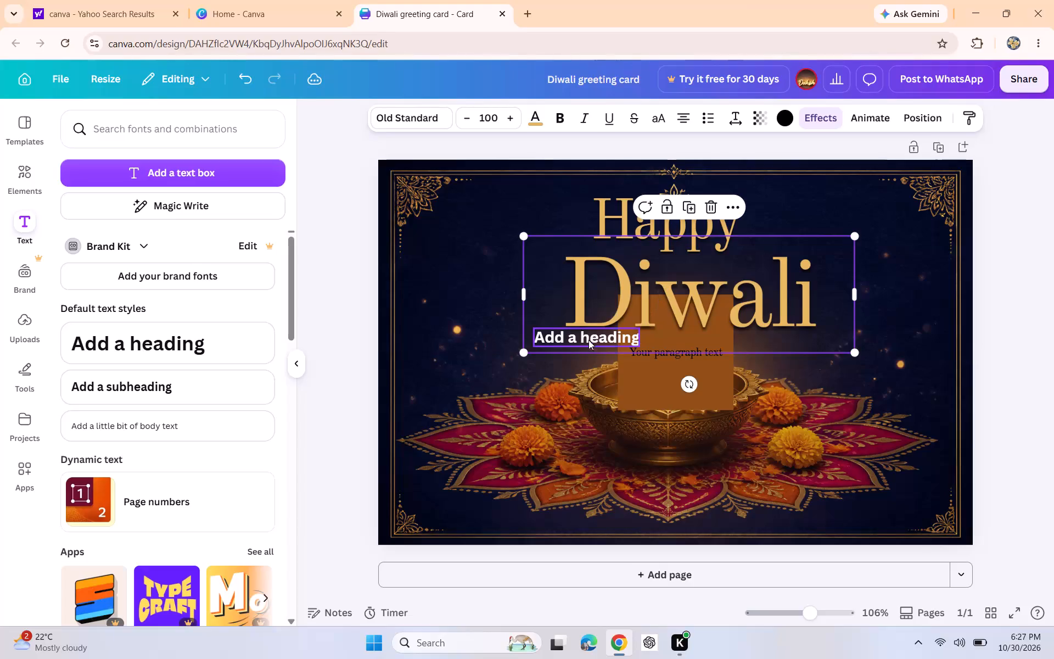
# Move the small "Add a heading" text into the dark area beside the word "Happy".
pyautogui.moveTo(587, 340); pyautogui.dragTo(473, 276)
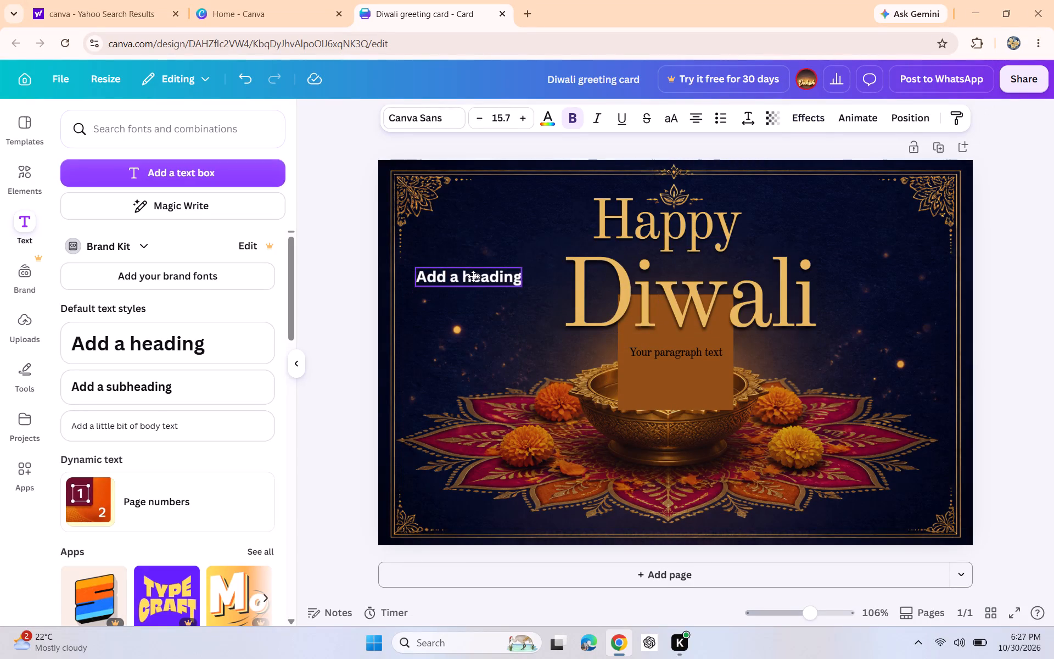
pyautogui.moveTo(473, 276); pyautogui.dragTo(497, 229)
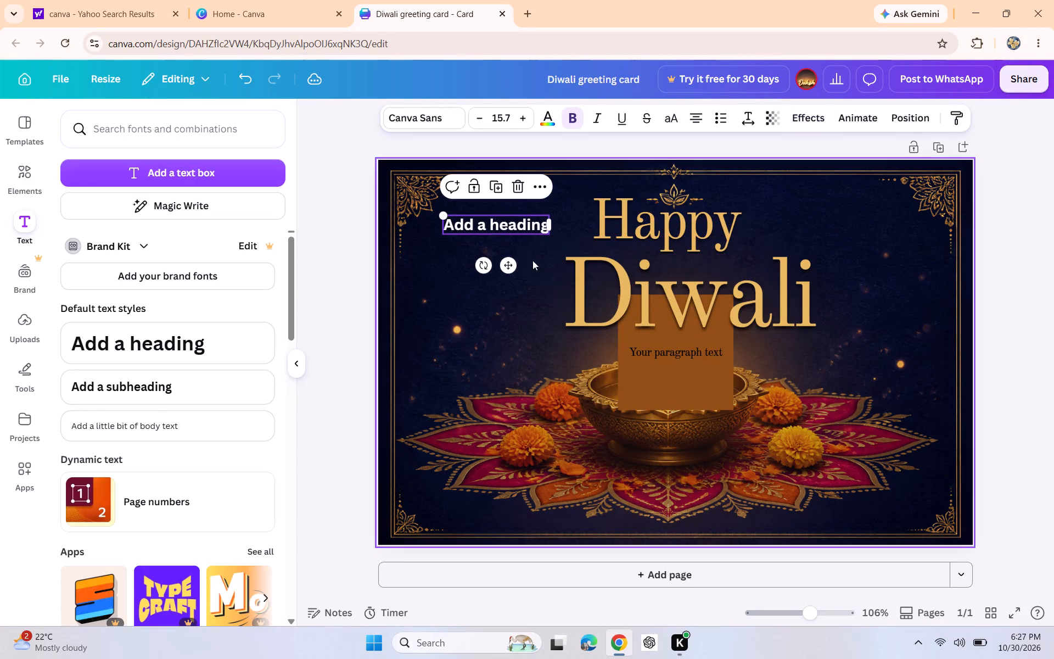
# Delete the brown square covering the diya on the card.
pyautogui.moveTo(666, 378); pyautogui.dragTo(530, 458)
pyautogui.rightClick(537, 445)
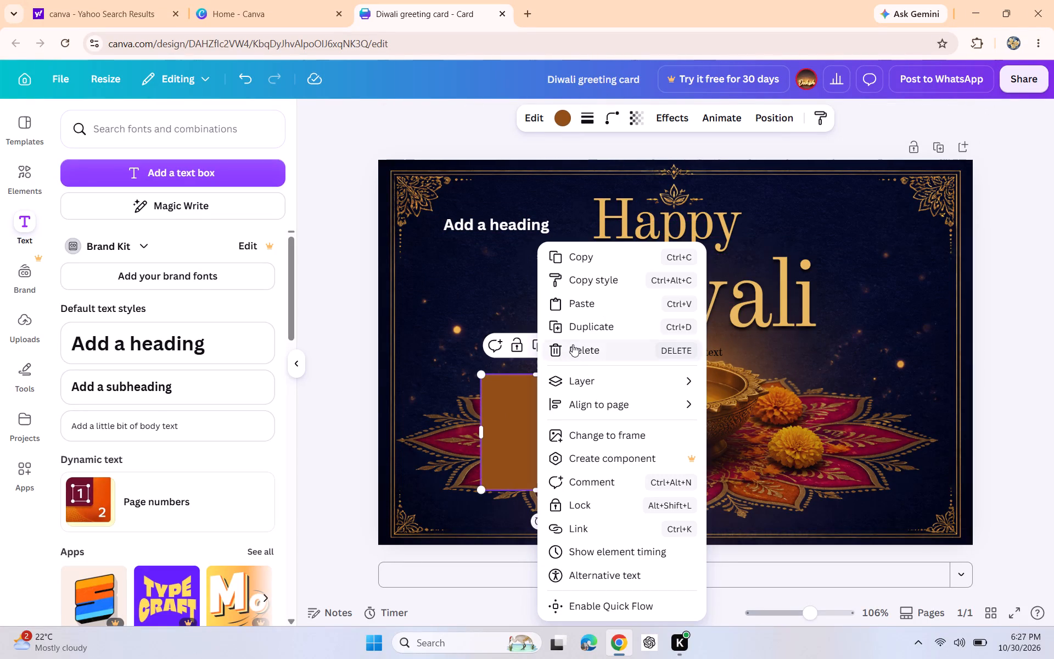
pyautogui.click(561, 351)
# Move the small "Add a heading" text to the dark area beside the flame, just below the end of "Diwali".
pyautogui.moveTo(493, 230); pyautogui.dragTo(841, 415)
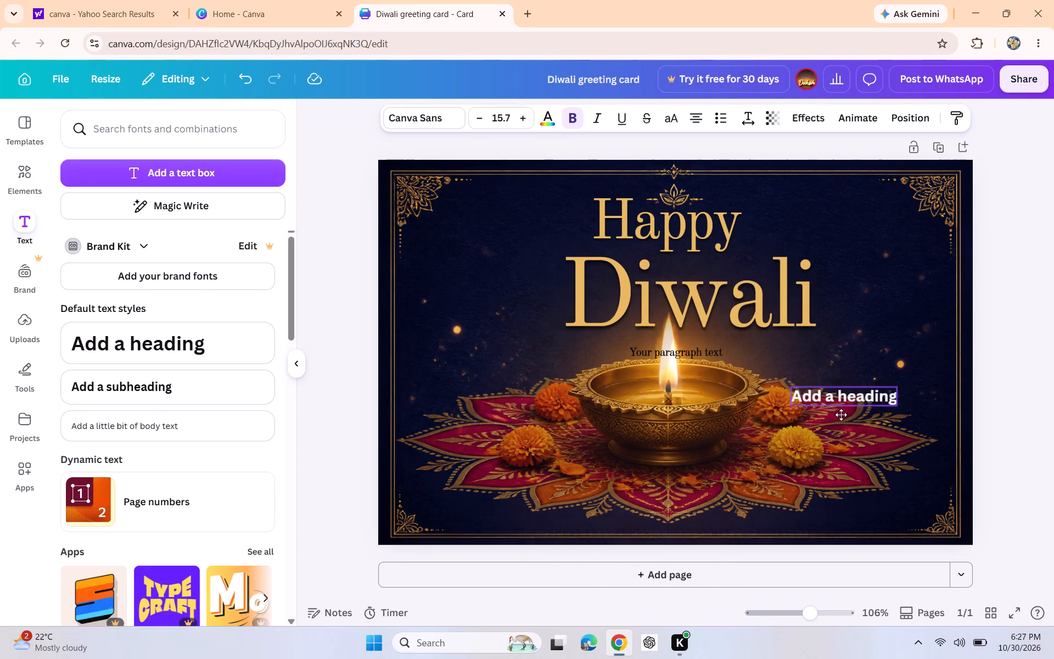
pyautogui.moveTo(841, 415); pyautogui.dragTo(880, 512)
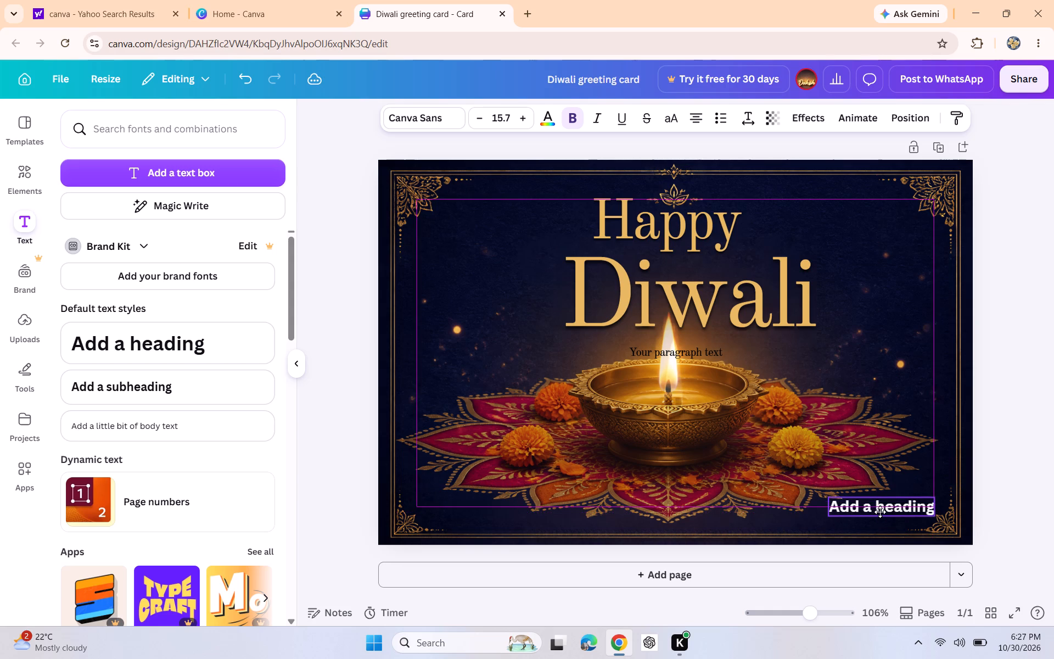
pyautogui.moveTo(880, 512); pyautogui.dragTo(889, 353)
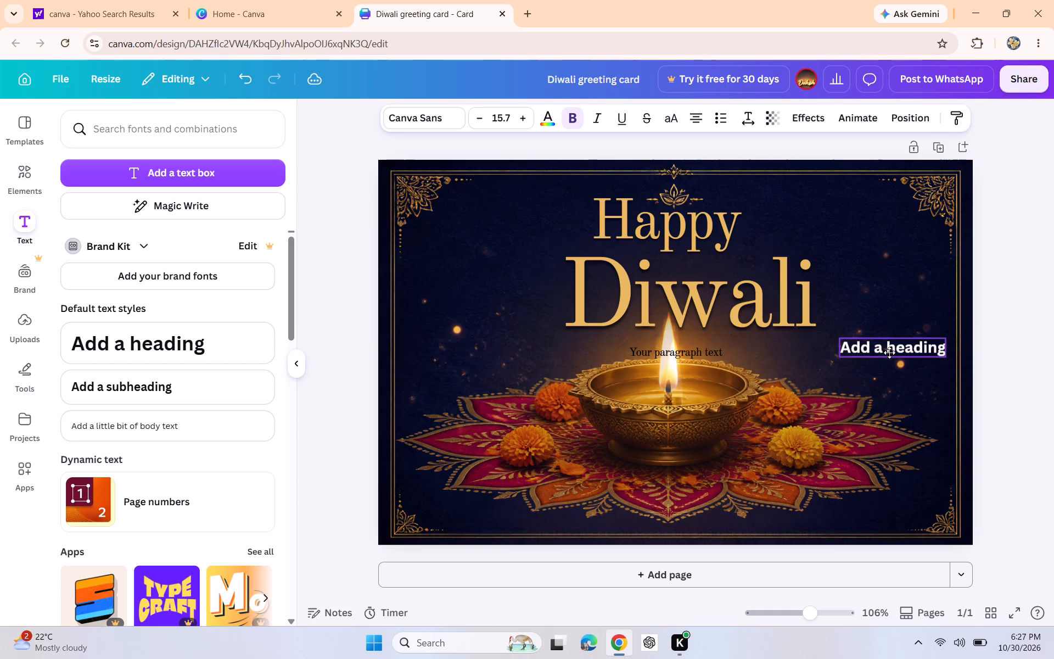
pyautogui.moveTo(889, 353); pyautogui.dragTo(885, 353)
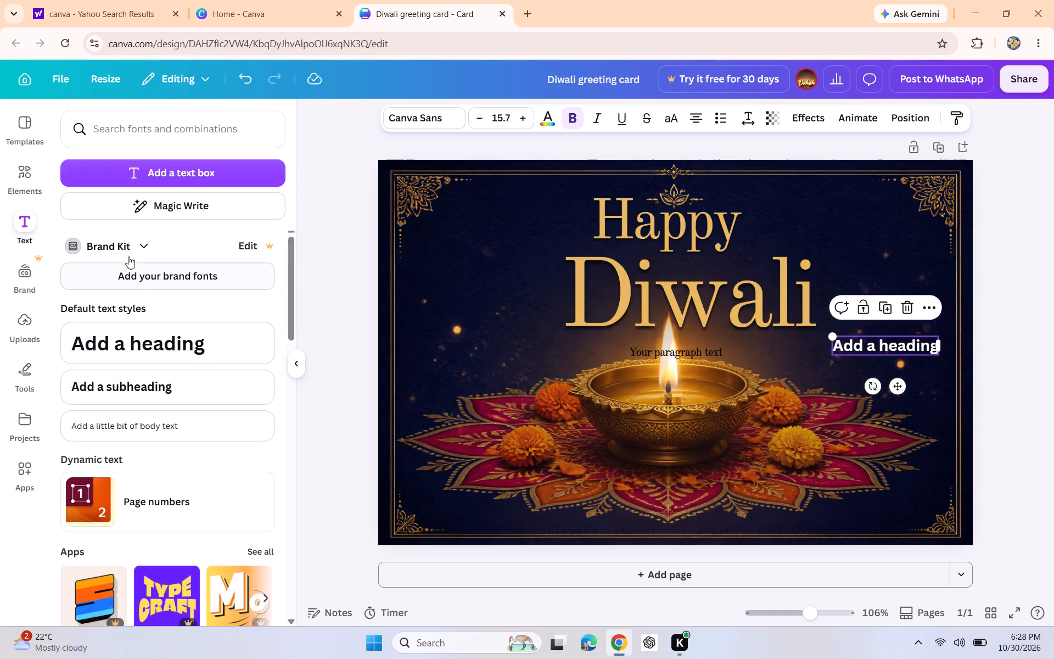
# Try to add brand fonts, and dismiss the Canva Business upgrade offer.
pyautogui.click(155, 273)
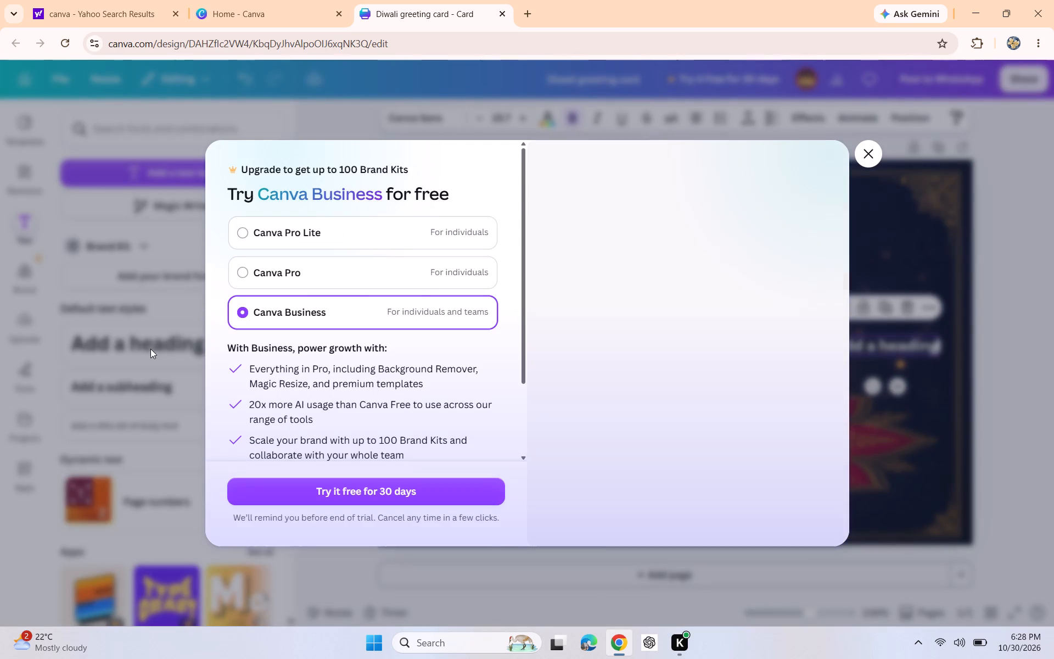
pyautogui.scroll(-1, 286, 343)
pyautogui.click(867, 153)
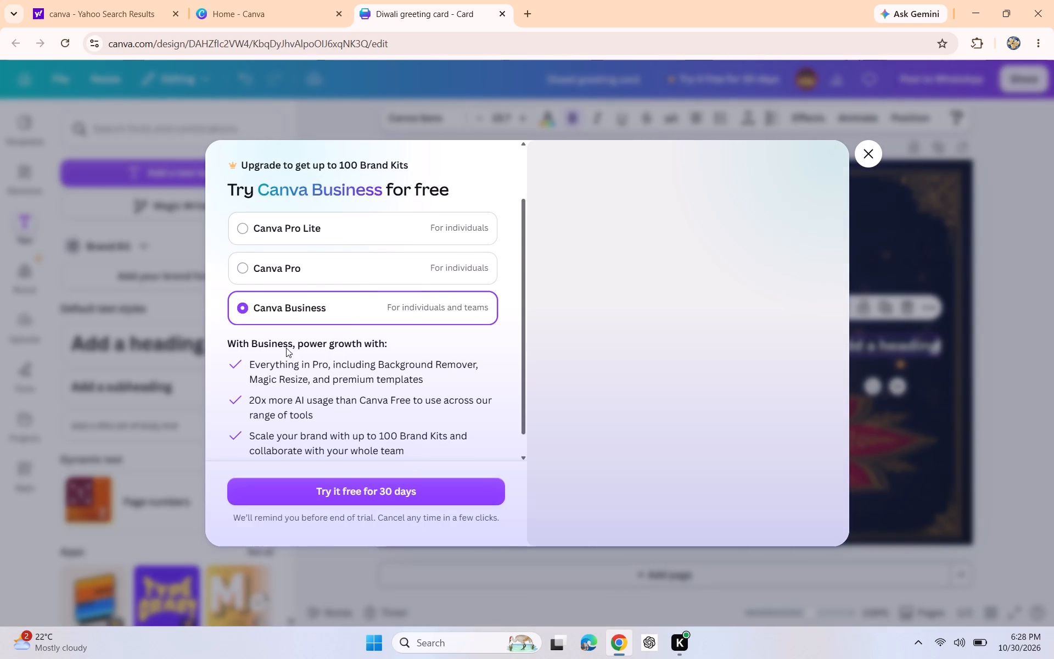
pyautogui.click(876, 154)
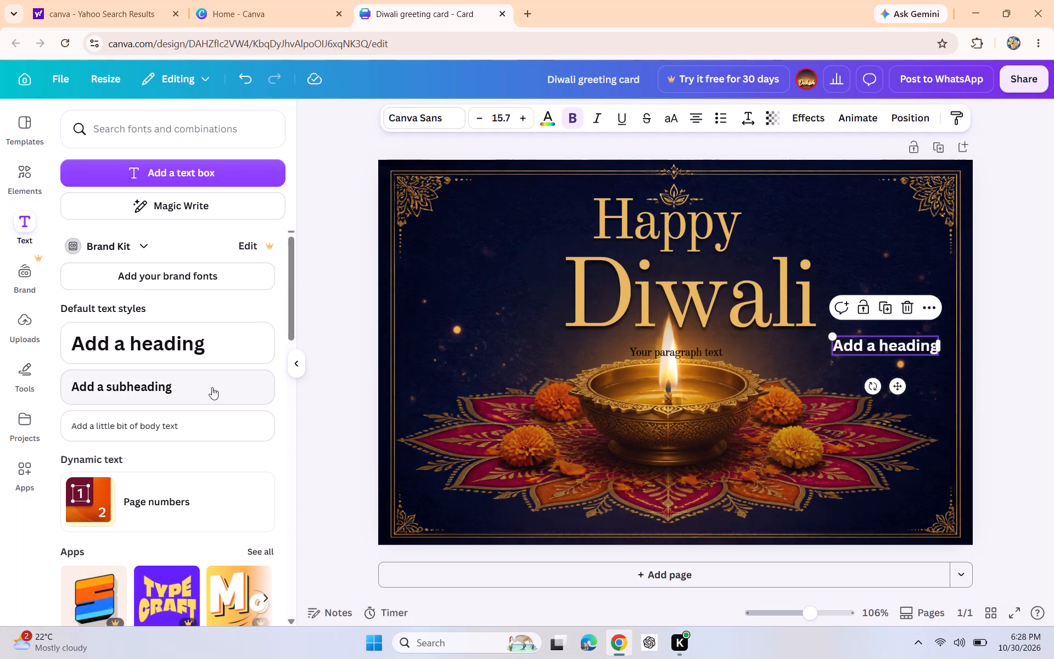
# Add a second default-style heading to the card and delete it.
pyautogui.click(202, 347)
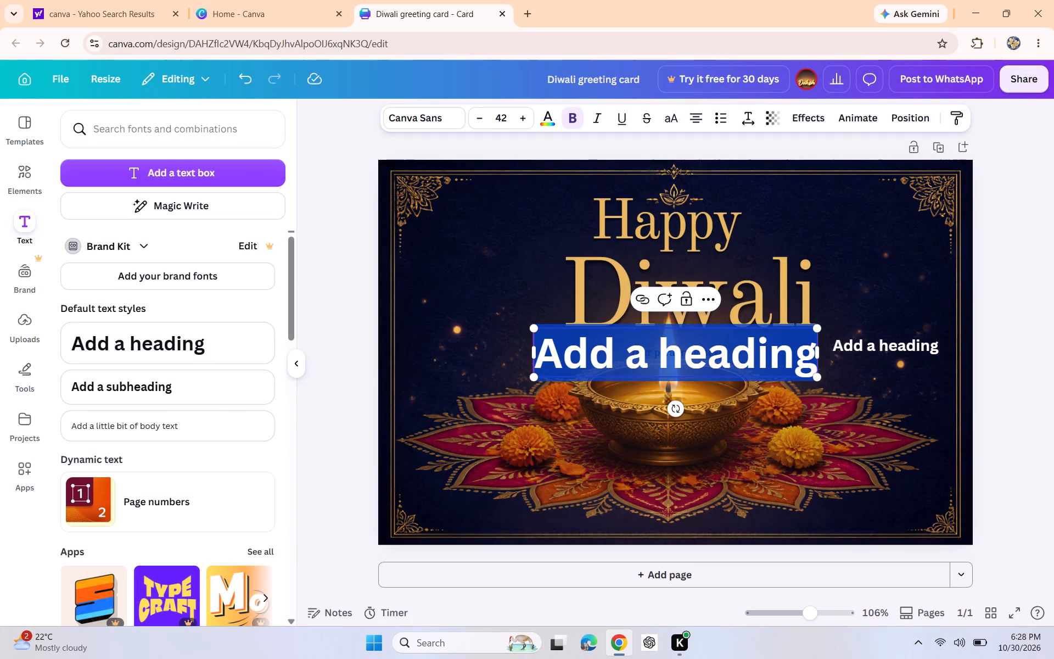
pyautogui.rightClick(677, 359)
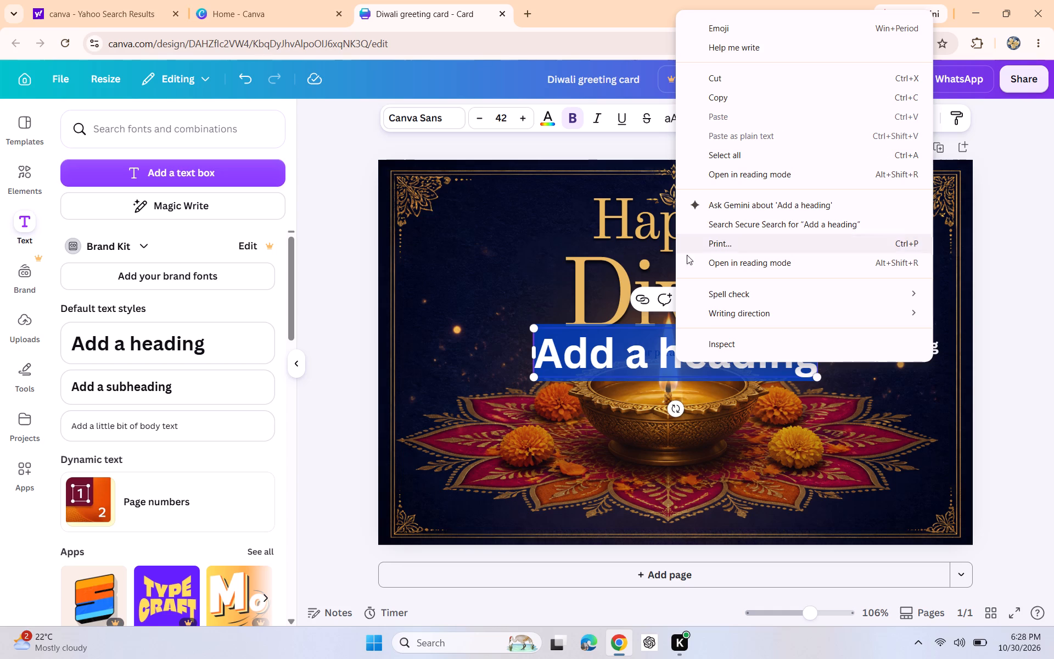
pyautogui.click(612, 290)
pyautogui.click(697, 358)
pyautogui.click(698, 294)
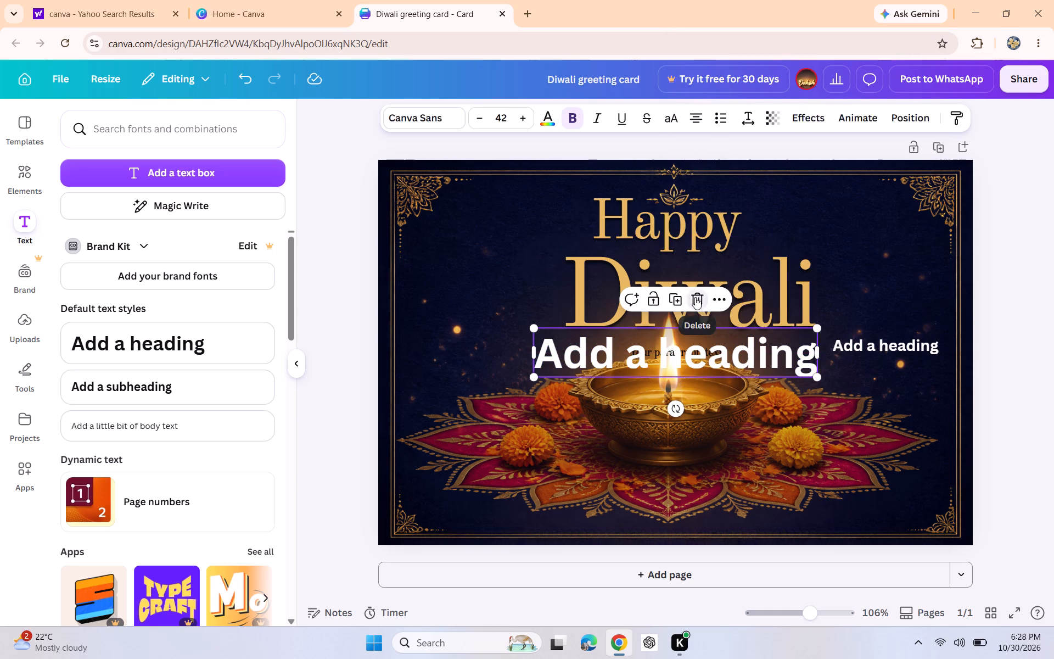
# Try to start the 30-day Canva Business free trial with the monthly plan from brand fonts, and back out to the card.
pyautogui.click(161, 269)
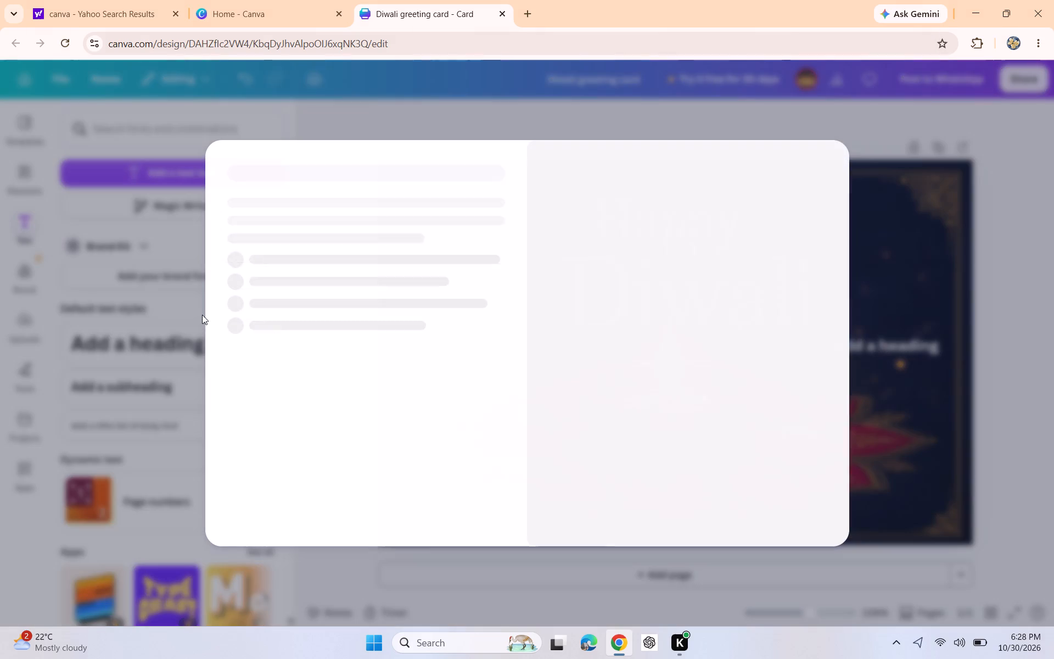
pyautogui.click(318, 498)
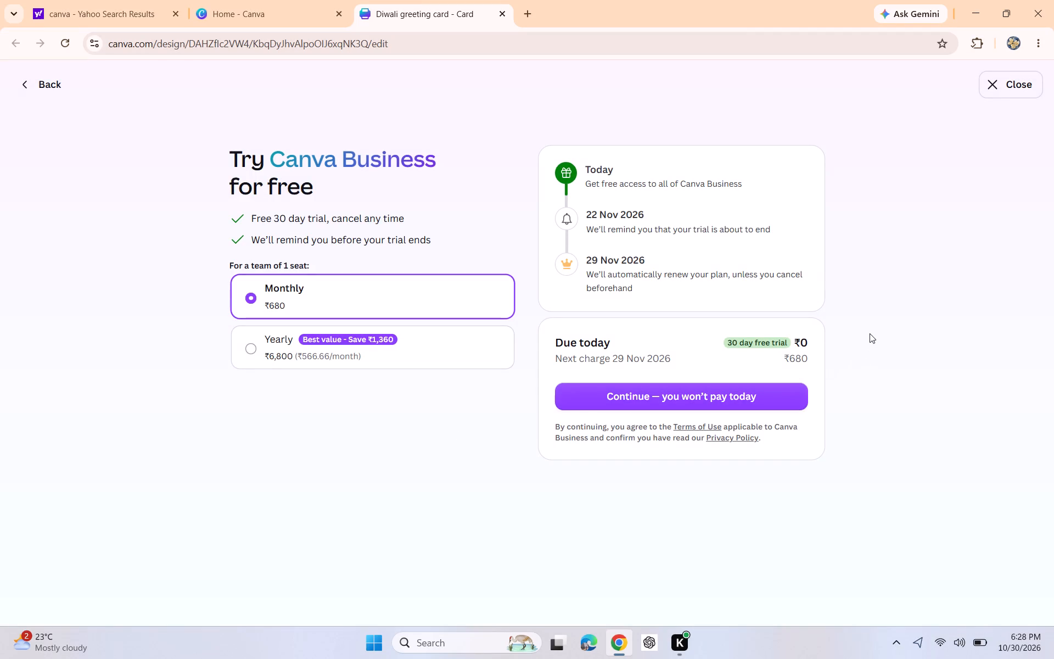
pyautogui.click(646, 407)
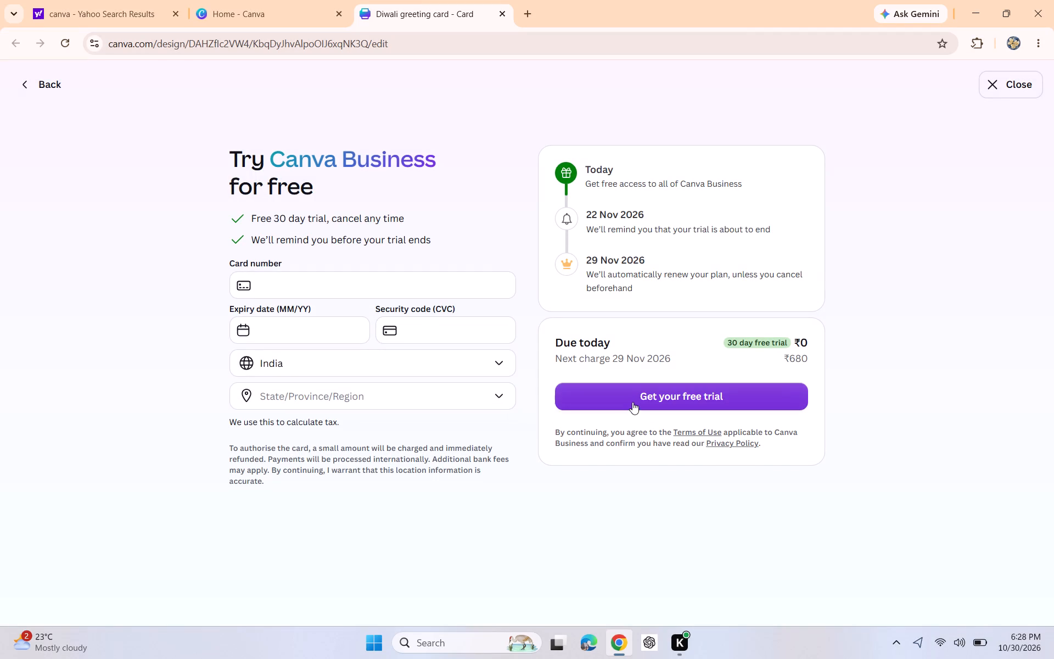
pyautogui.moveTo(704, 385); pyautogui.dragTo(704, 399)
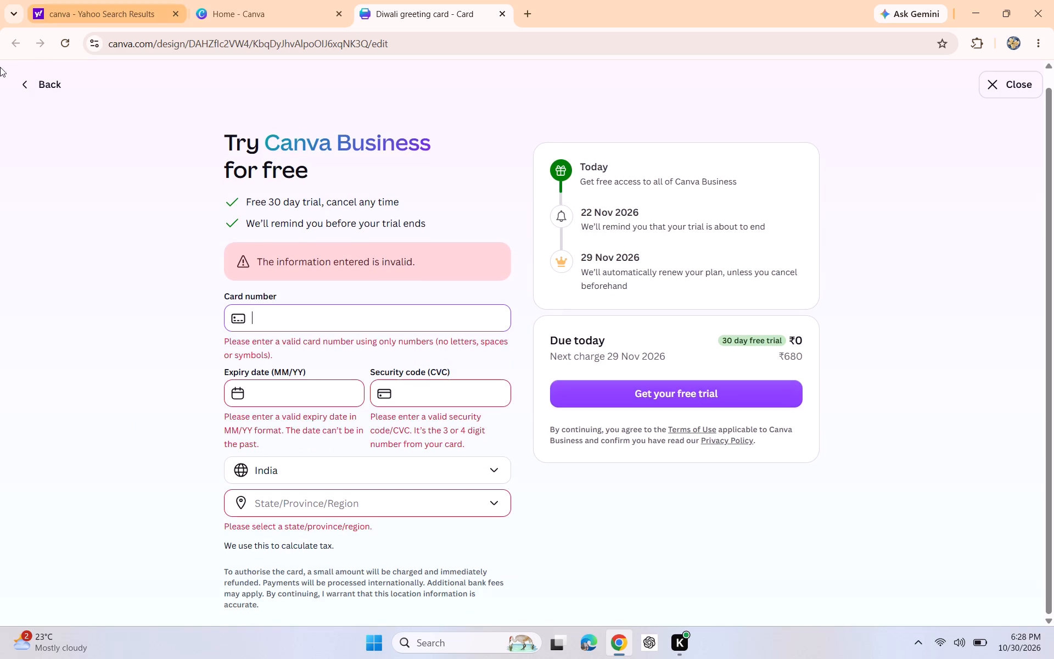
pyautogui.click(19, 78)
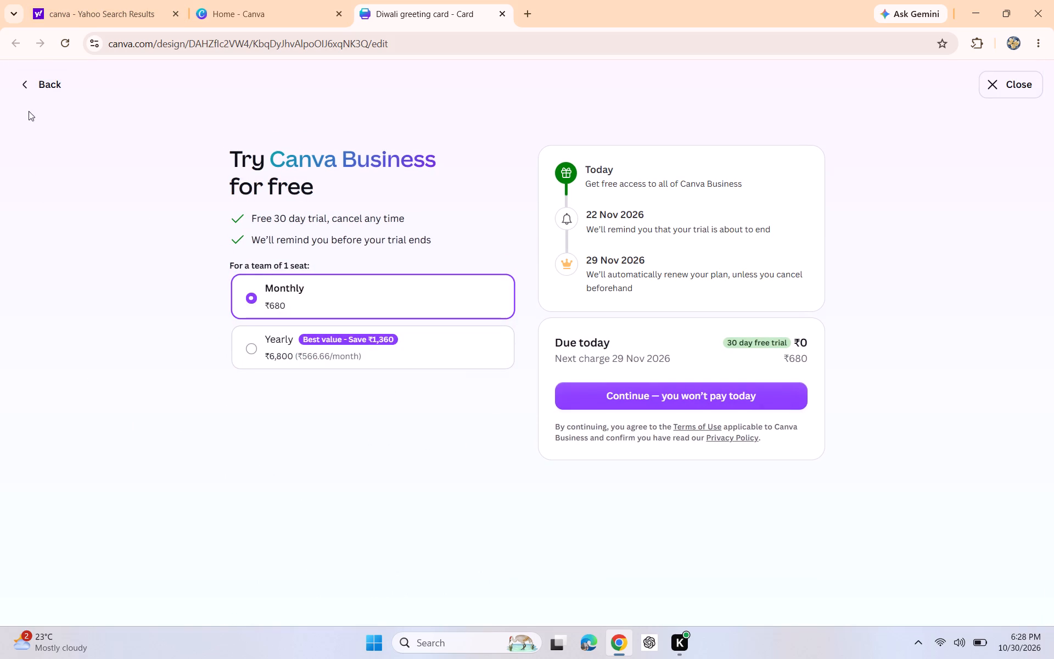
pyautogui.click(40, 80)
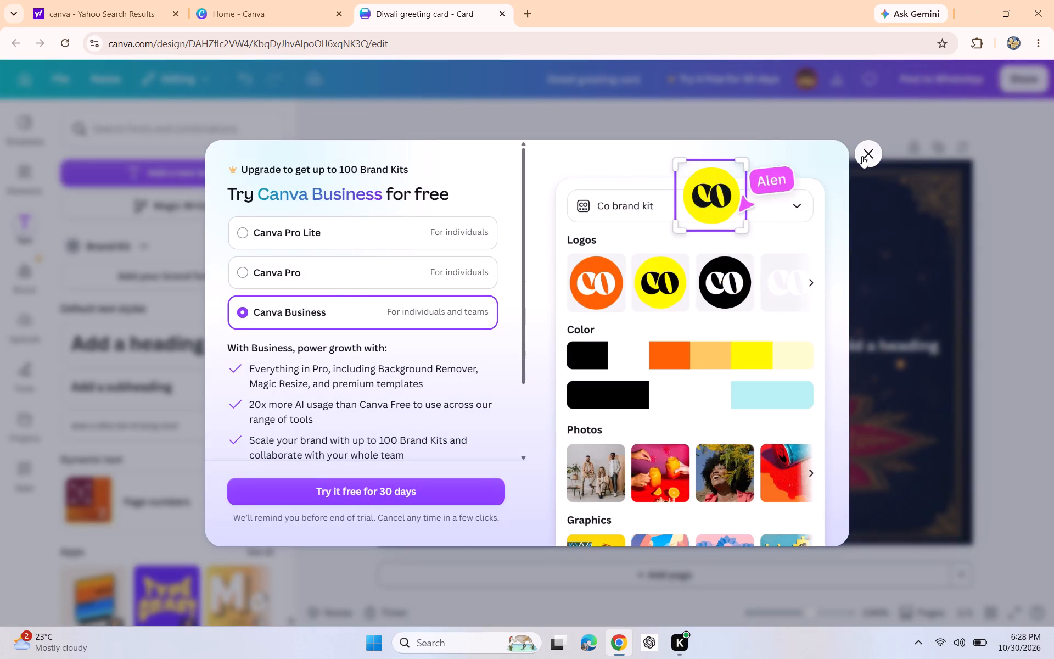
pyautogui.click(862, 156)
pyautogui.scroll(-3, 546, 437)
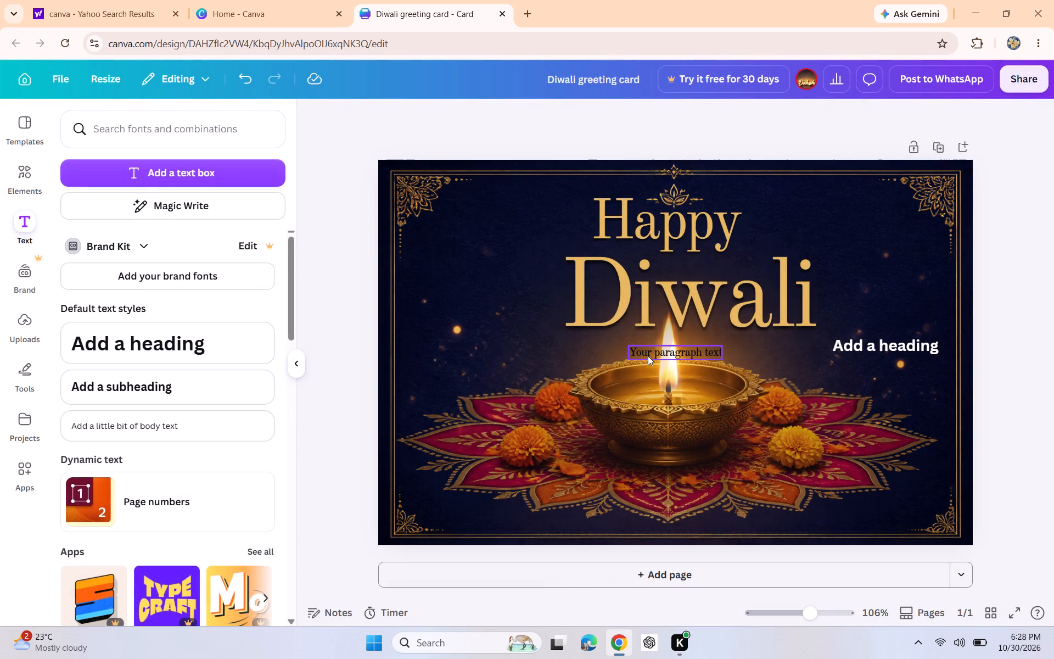
# Delete the "Your paragraph text" element from the card.
pyautogui.moveTo(648, 356); pyautogui.dragTo(488, 422)
pyautogui.click(535, 381)
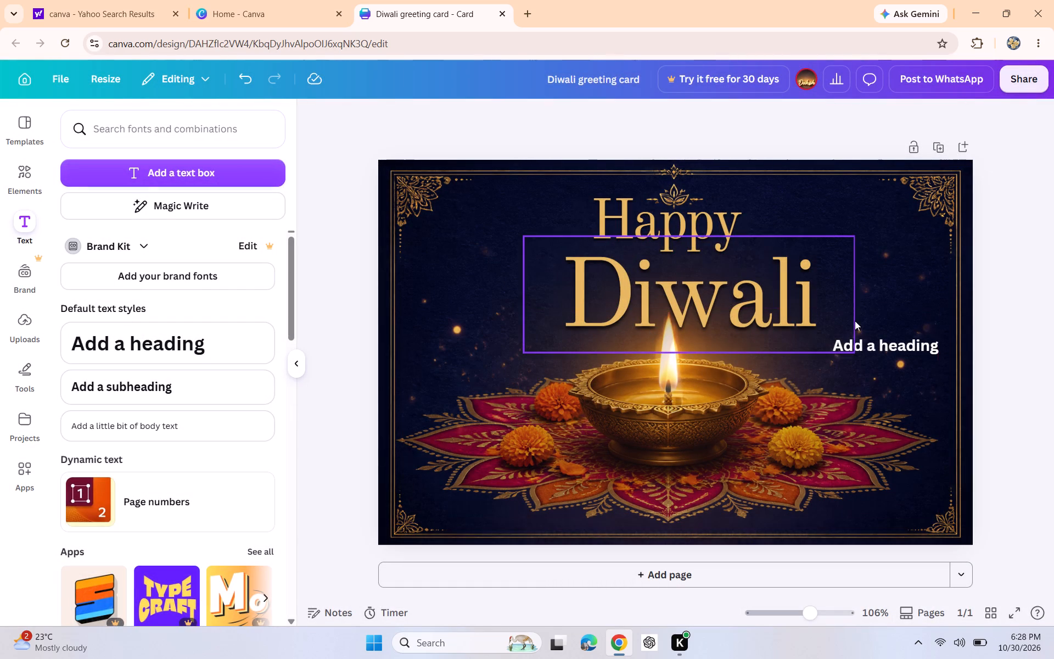
# Reposition the small "Add a heading" text beside the flame, slightly closer to it, just below the end of "Diwali".
pyautogui.moveTo(895, 342); pyautogui.dragTo(864, 502)
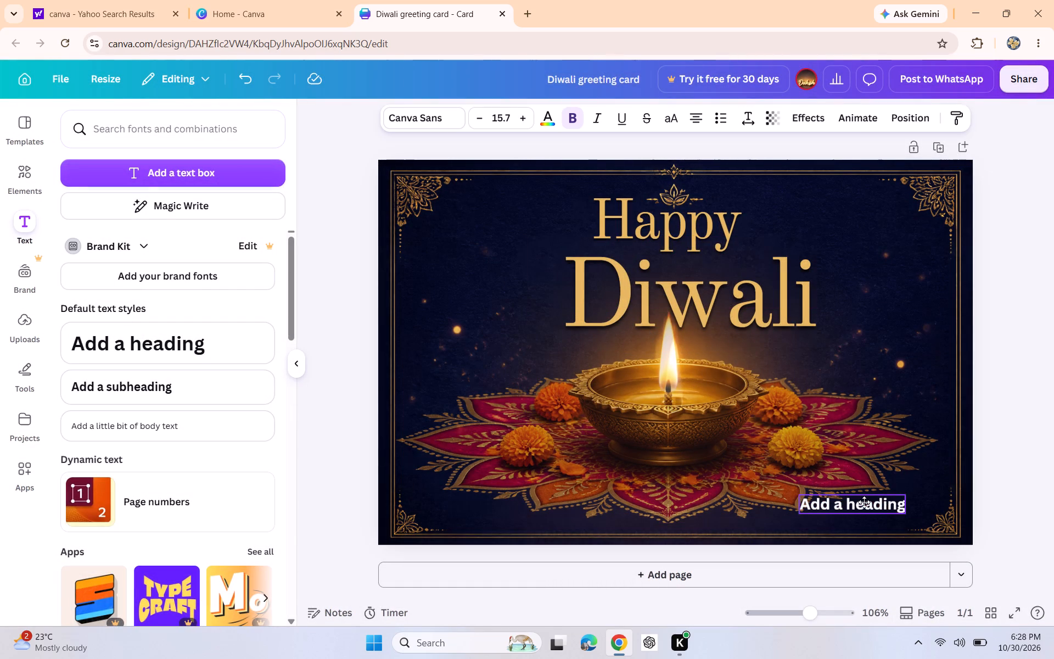
pyautogui.moveTo(864, 502); pyautogui.dragTo(882, 347)
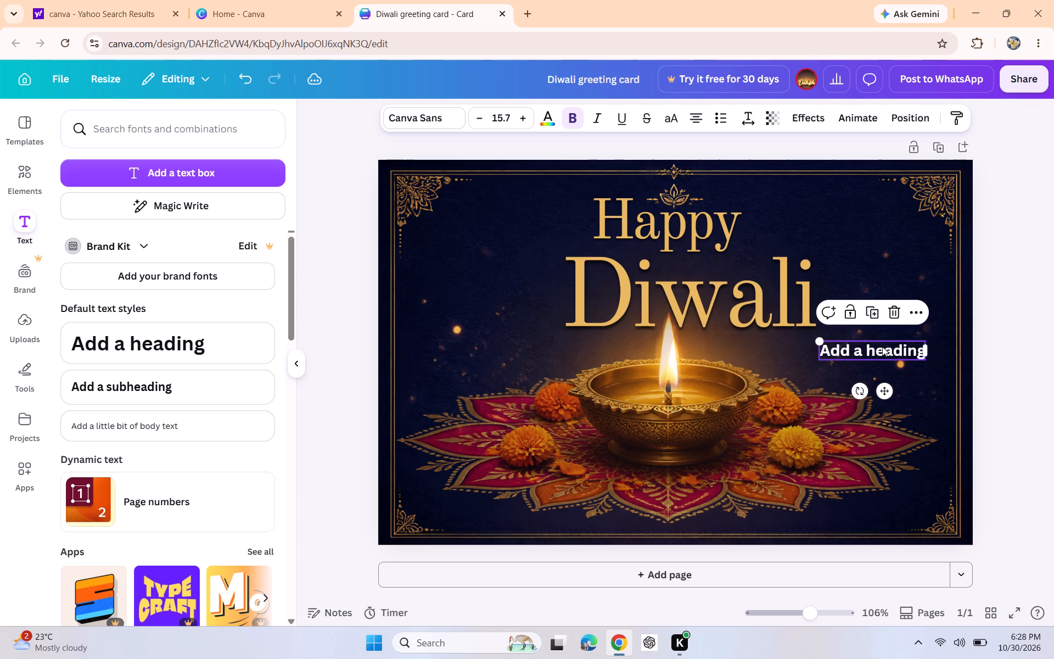
# Replace the small "Add a heading" text with "Entry Fee =".
pyautogui.click(909, 343)
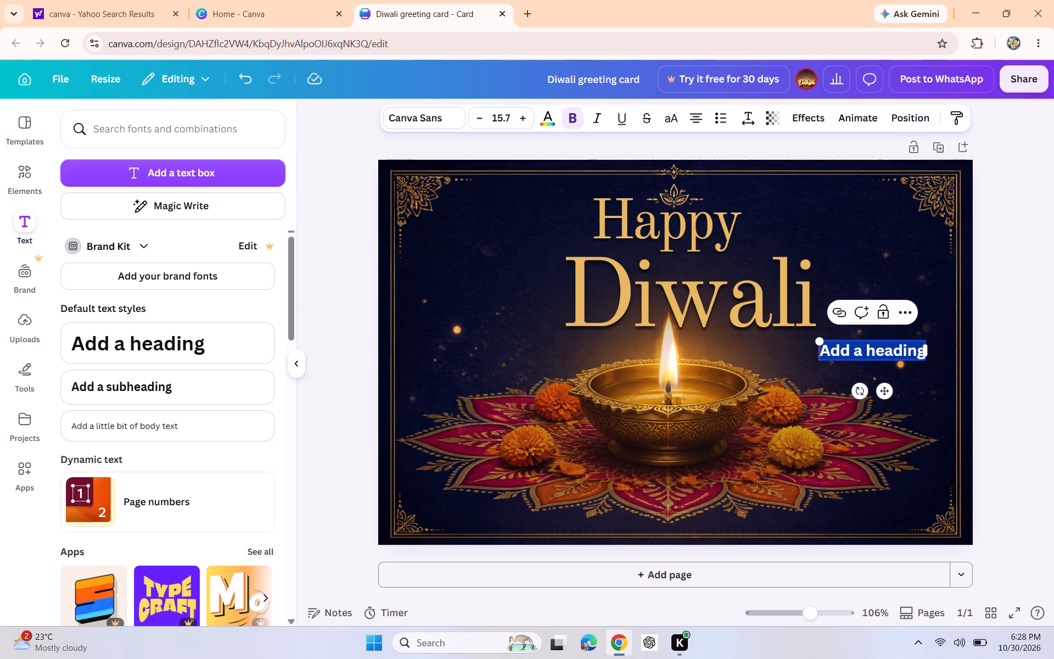
pyautogui.press('BackSpace')
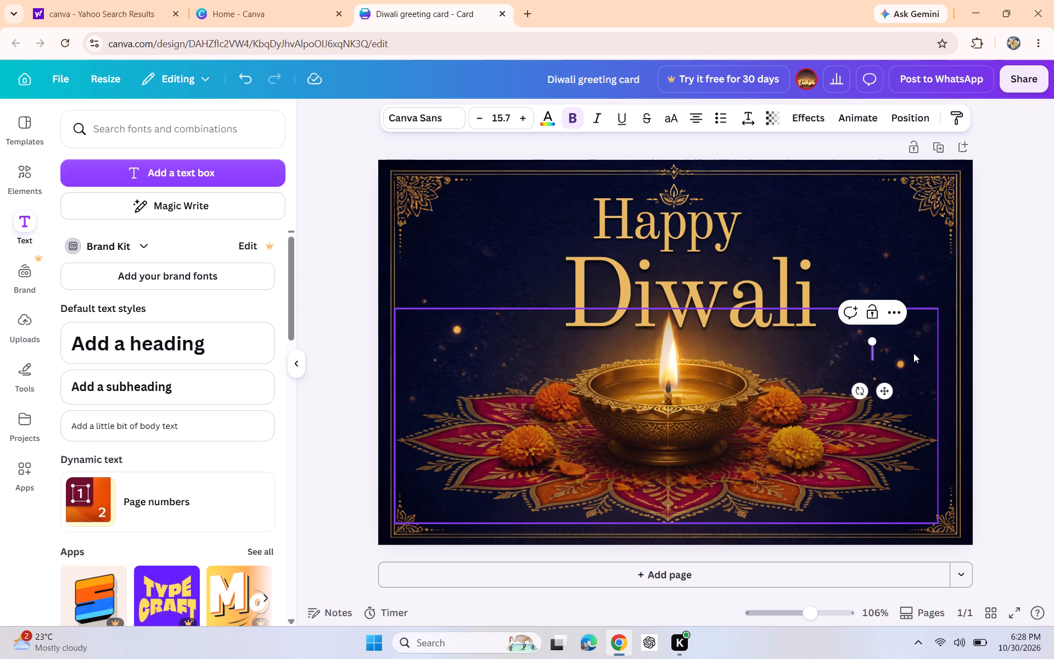
pyautogui.write('entry')
pyautogui.press('space')
pyautogui.press('space')
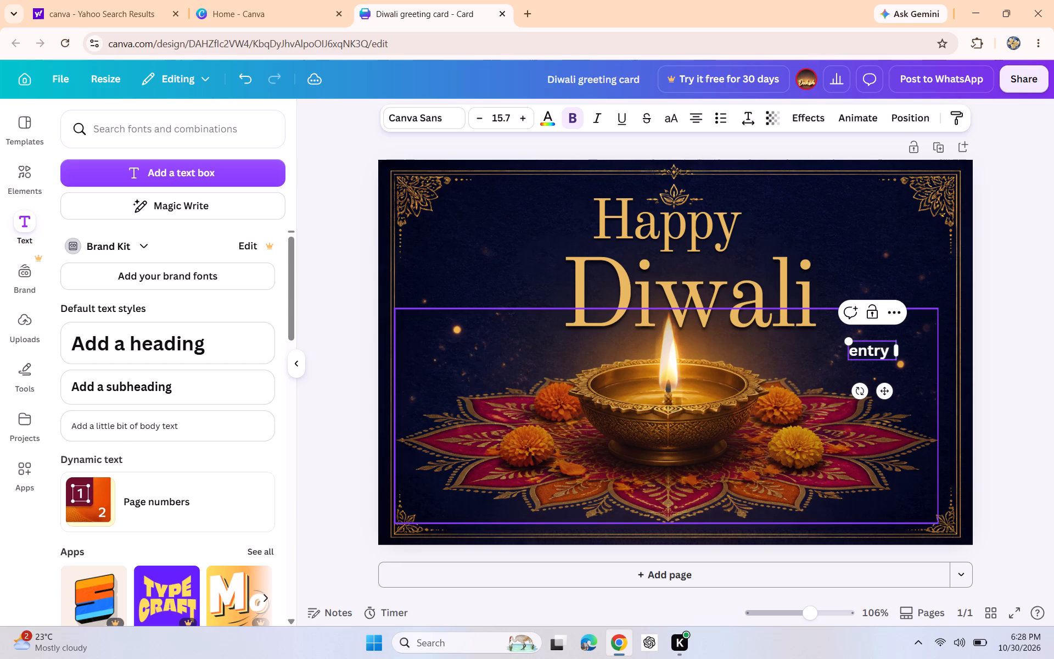
pyautogui.press('BackSpace')
pyautogui.press('BackSpace')
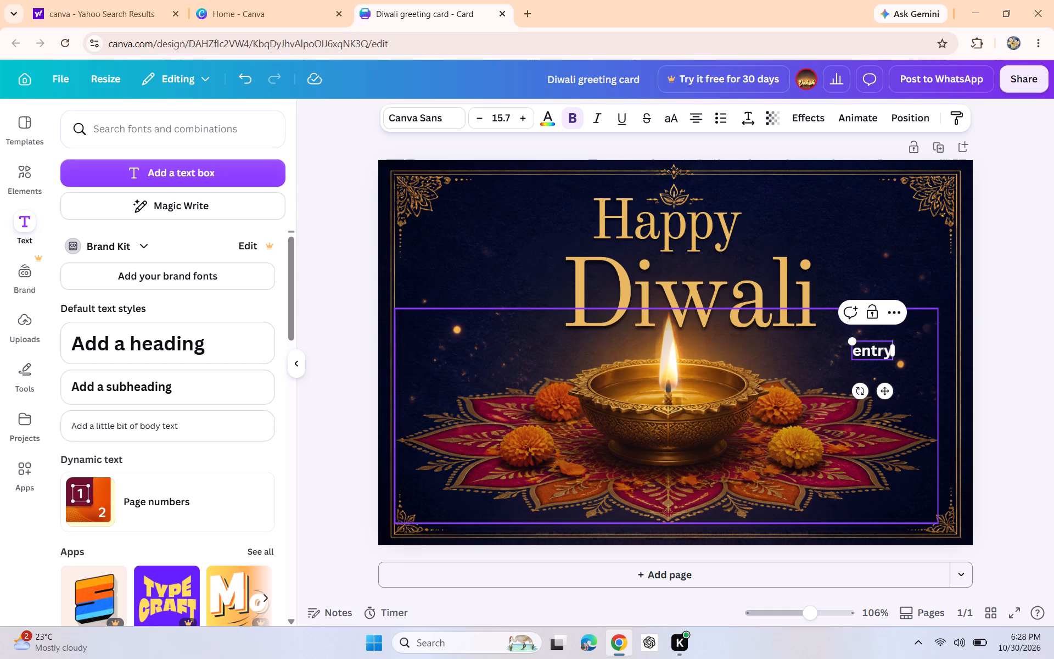
pyautogui.press('BackSpace')
pyautogui.press('BackSpace')
pyautogui.press('BackSpace')
pyautogui.press('BackSpace')
pyautogui.press('BackSpace')
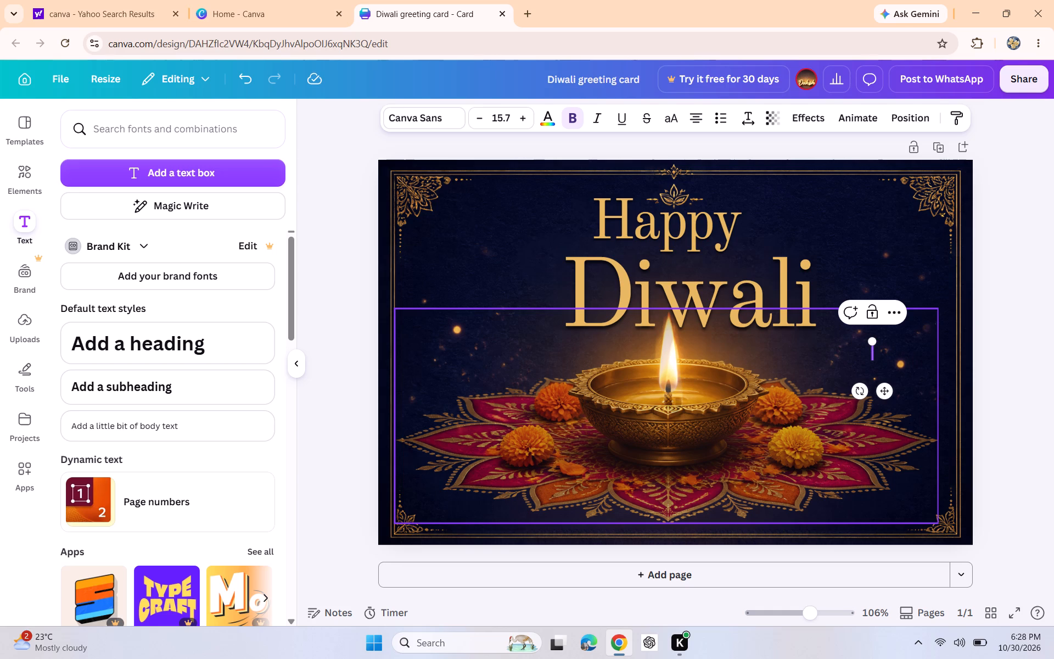
pyautogui.write('ntry')
pyautogui.press('space')
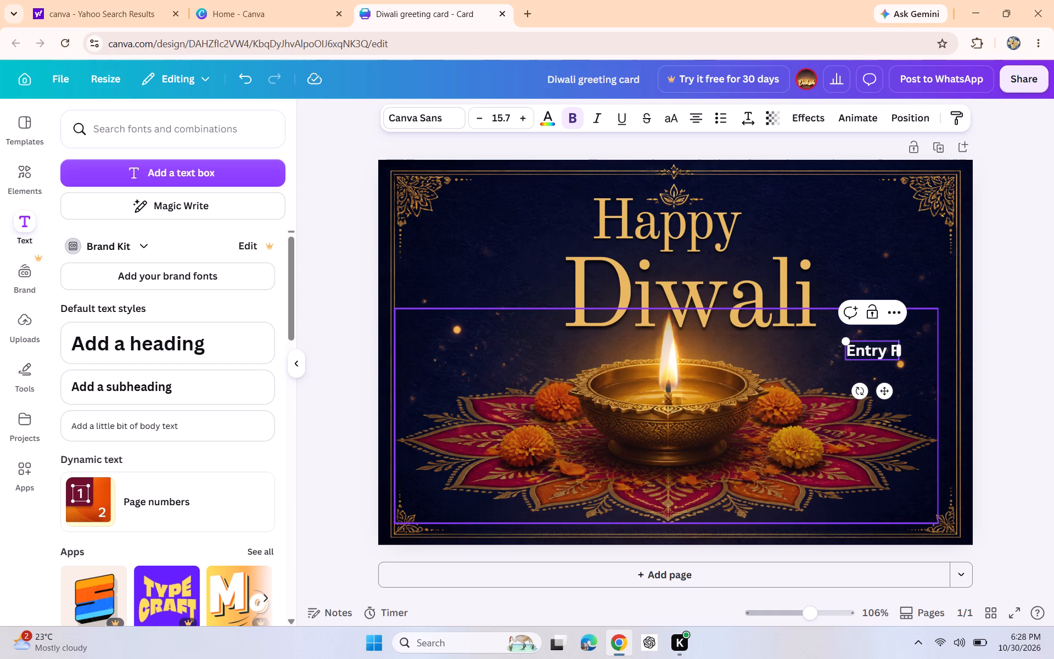
pyautogui.write('ee')
pyautogui.press('space')
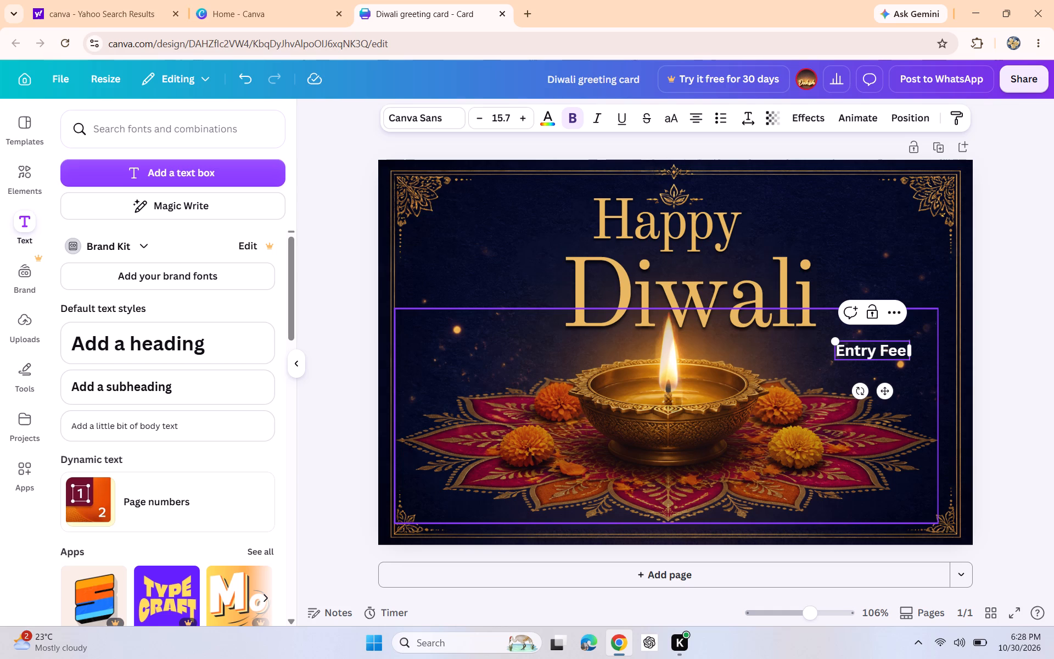
pyautogui.hotkey('shift', '+')
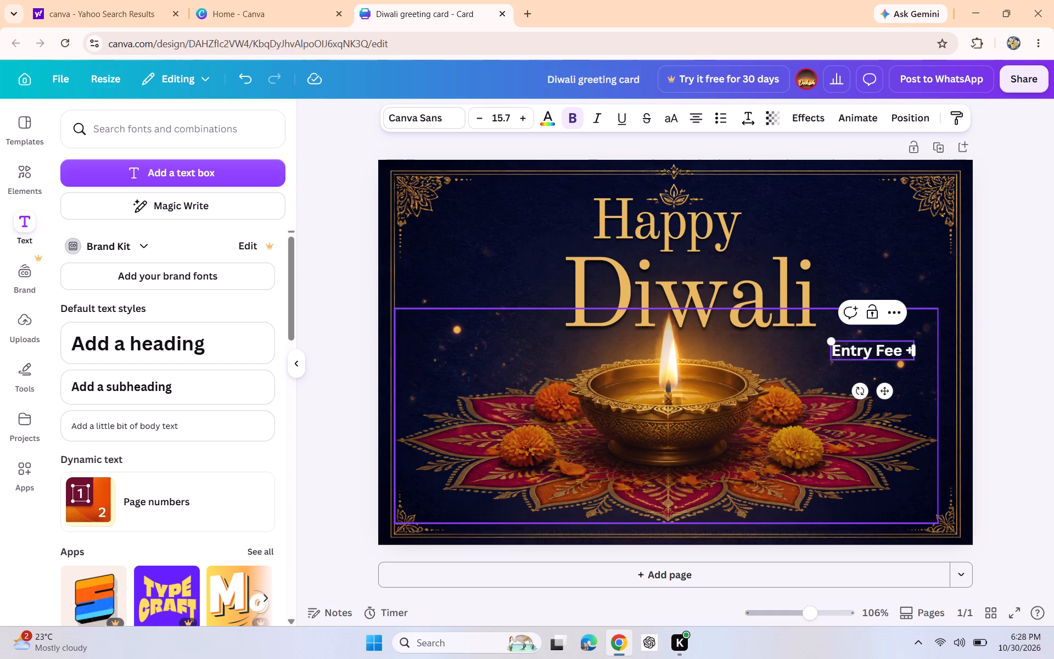
pyautogui.press('BackSpace')
pyautogui.press('=')
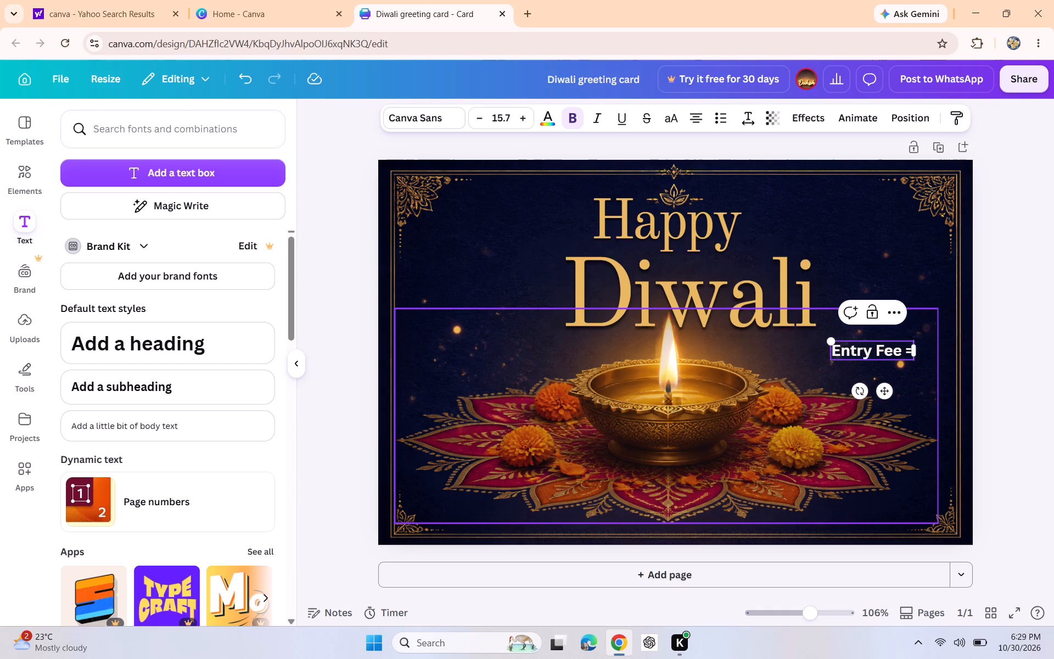
pyautogui.press('space')
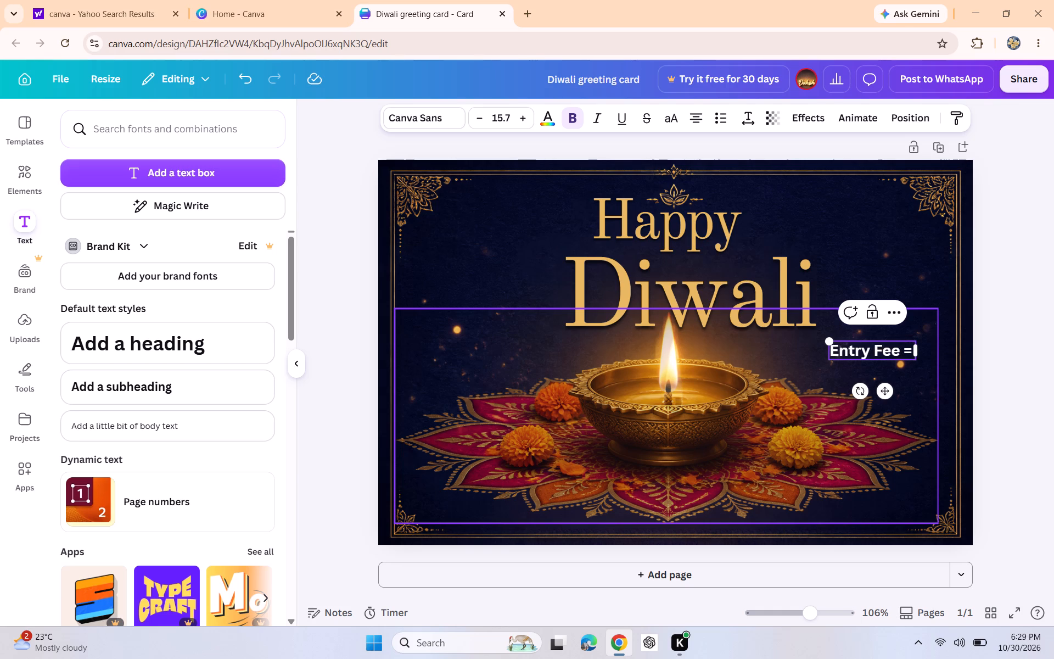
# Complete the entry fee text with the amount 49 so it reads "Entry Fee = 49".
pyautogui.write('$$')
pyautogui.hotkey('shift', 'BackSpace')
pyautogui.hotkey('shift', 'BackSpace')
pyautogui.press('4')
pyautogui.press('BackSpace')
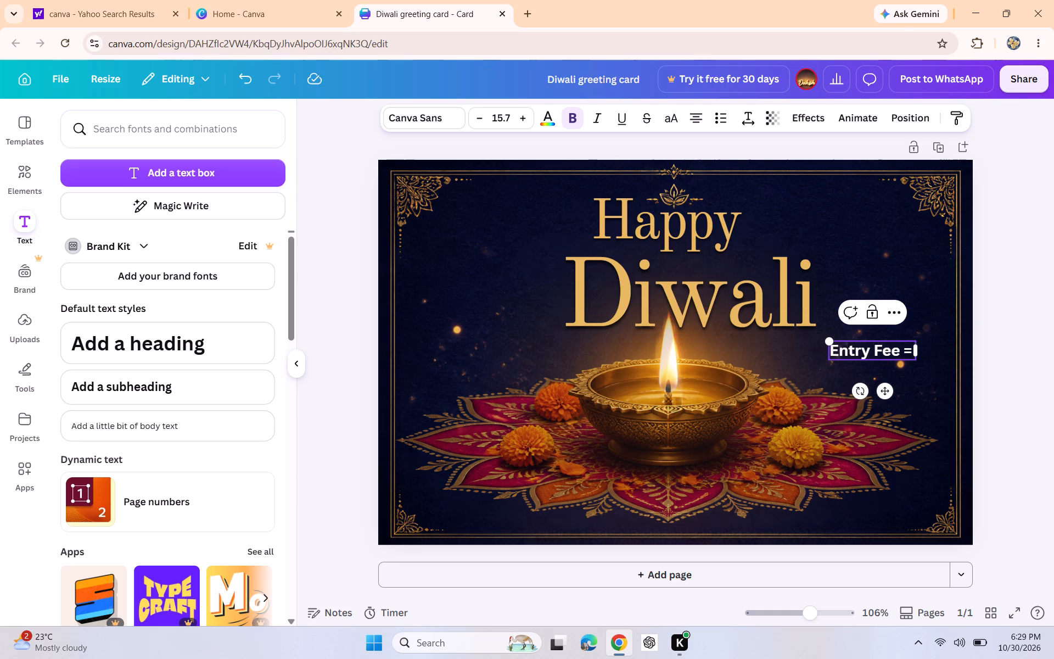
pyautogui.write('49')
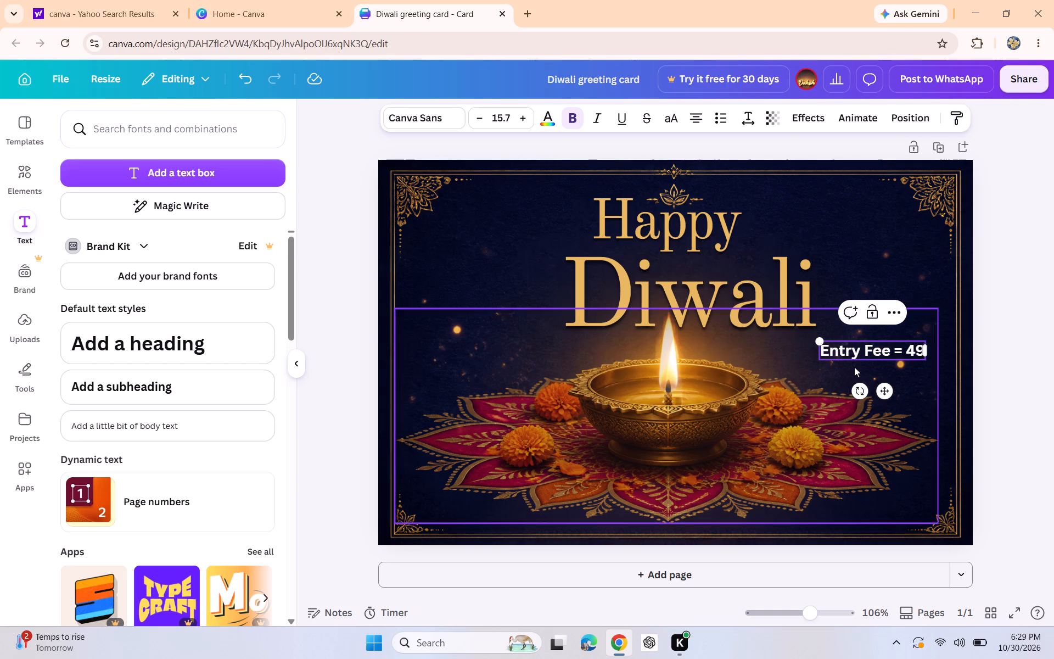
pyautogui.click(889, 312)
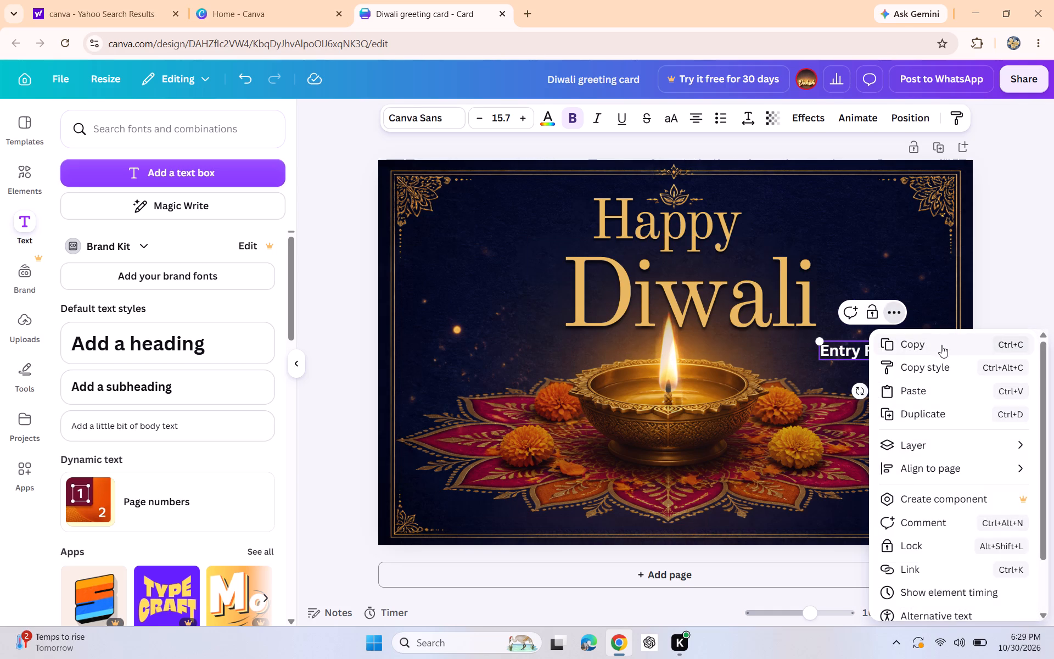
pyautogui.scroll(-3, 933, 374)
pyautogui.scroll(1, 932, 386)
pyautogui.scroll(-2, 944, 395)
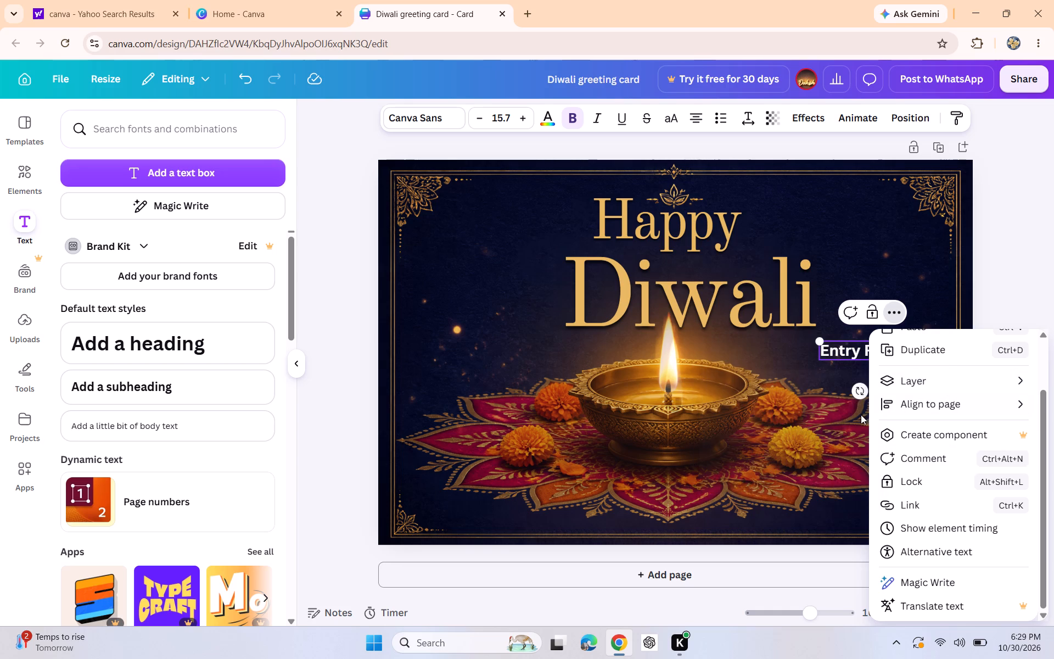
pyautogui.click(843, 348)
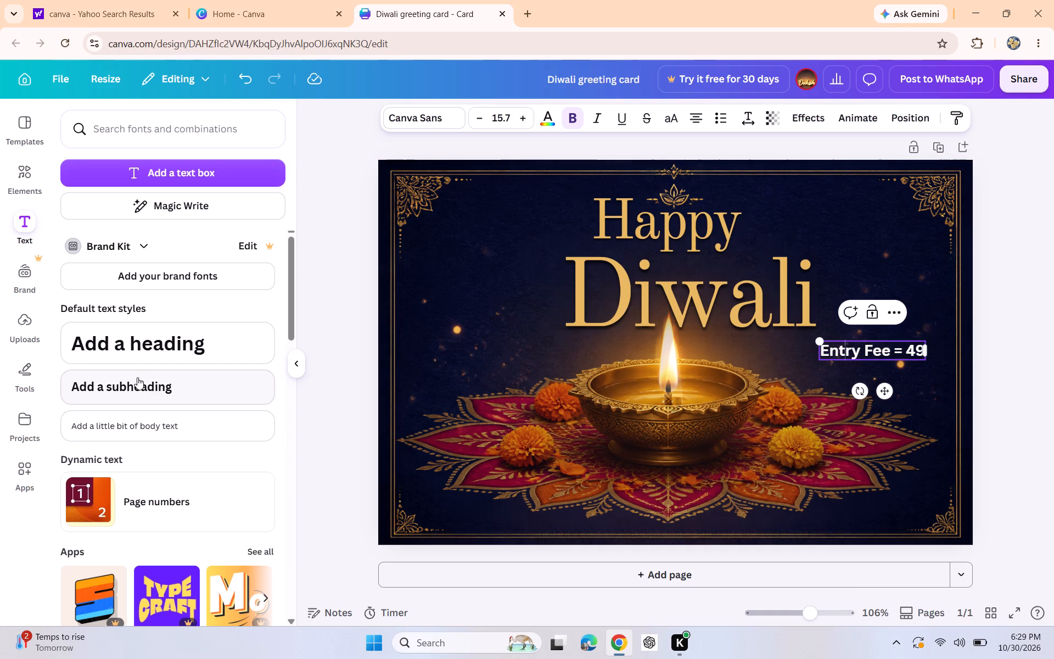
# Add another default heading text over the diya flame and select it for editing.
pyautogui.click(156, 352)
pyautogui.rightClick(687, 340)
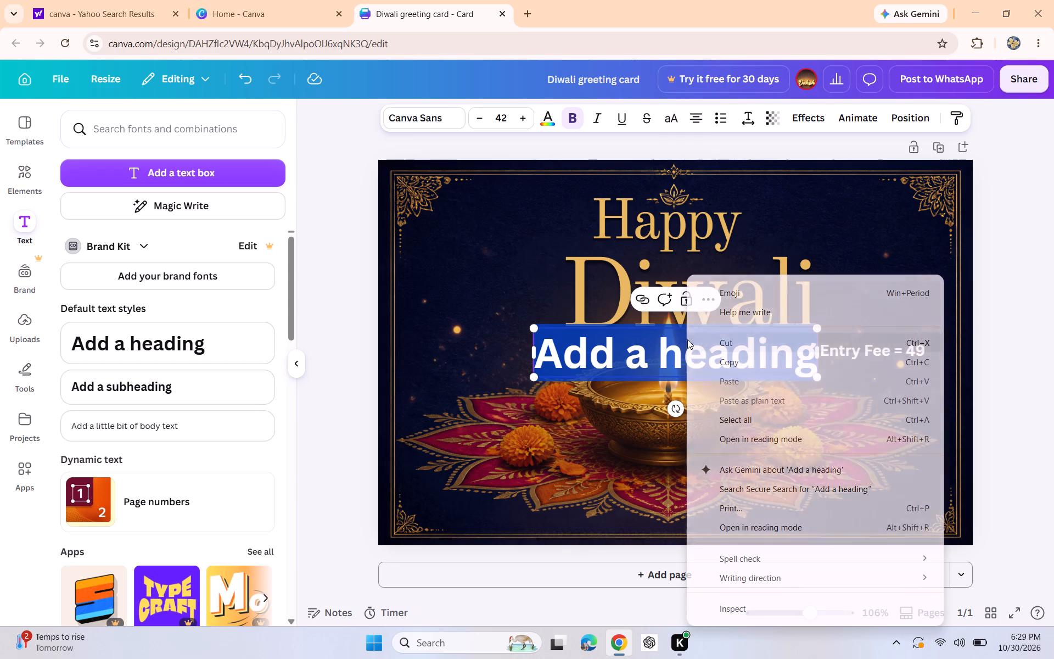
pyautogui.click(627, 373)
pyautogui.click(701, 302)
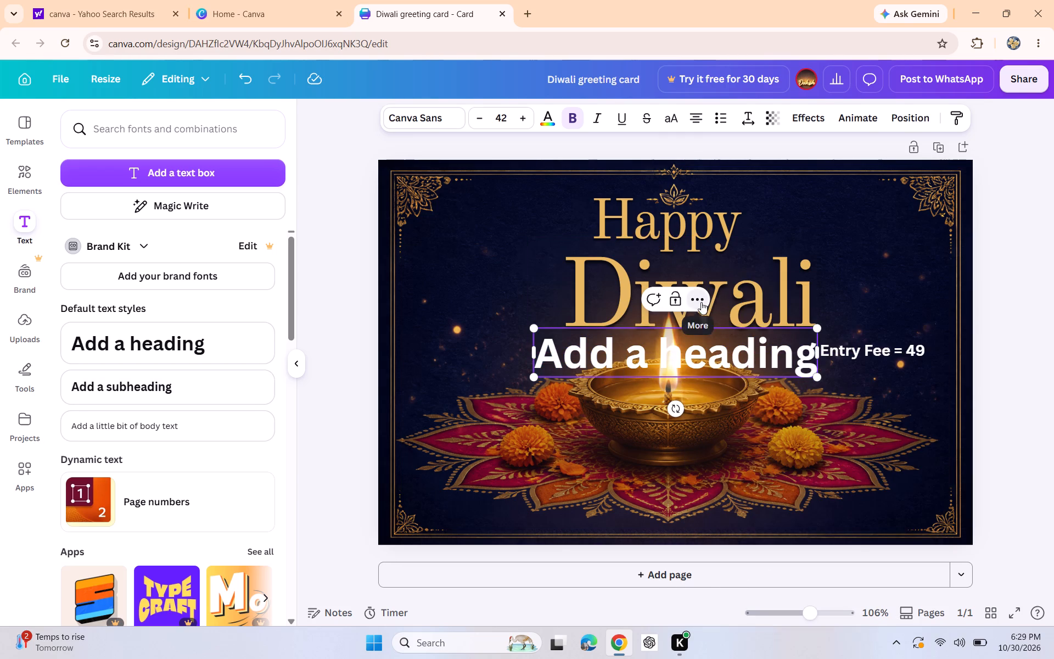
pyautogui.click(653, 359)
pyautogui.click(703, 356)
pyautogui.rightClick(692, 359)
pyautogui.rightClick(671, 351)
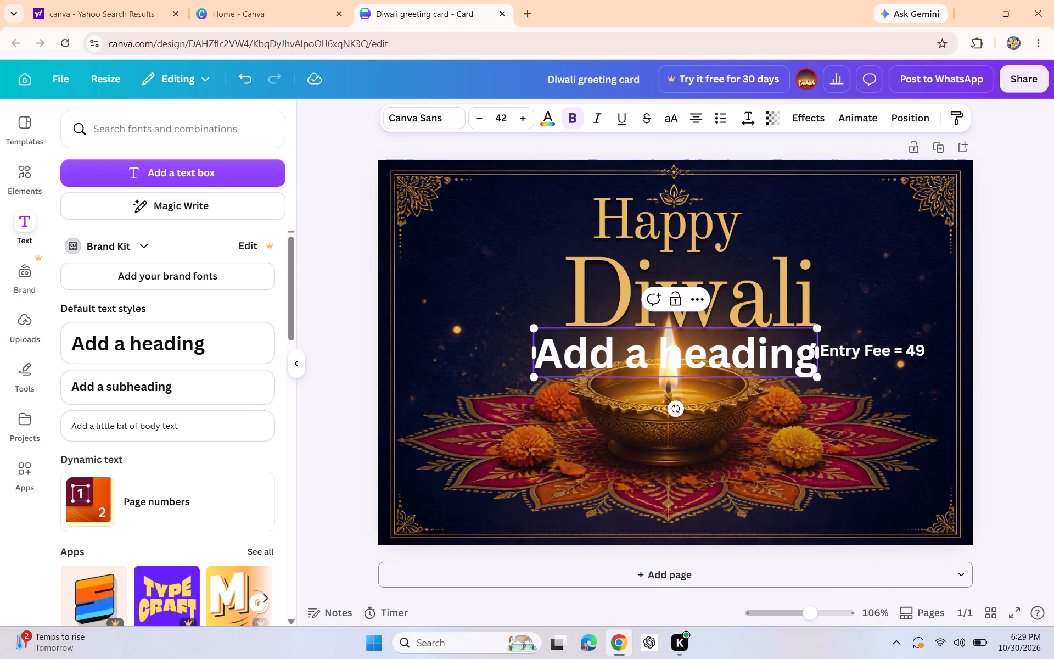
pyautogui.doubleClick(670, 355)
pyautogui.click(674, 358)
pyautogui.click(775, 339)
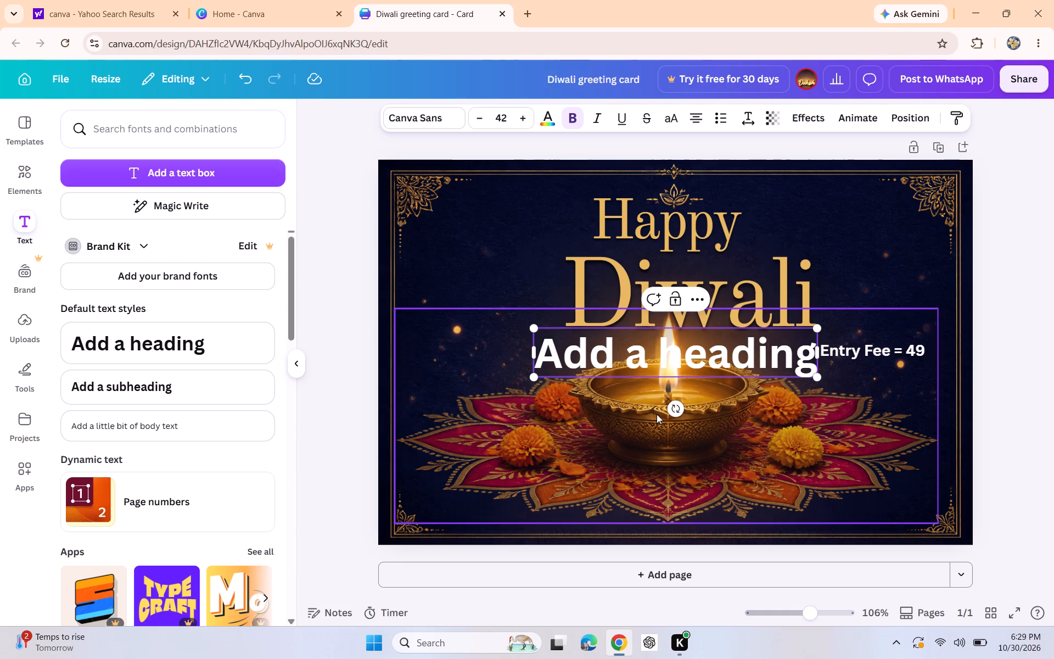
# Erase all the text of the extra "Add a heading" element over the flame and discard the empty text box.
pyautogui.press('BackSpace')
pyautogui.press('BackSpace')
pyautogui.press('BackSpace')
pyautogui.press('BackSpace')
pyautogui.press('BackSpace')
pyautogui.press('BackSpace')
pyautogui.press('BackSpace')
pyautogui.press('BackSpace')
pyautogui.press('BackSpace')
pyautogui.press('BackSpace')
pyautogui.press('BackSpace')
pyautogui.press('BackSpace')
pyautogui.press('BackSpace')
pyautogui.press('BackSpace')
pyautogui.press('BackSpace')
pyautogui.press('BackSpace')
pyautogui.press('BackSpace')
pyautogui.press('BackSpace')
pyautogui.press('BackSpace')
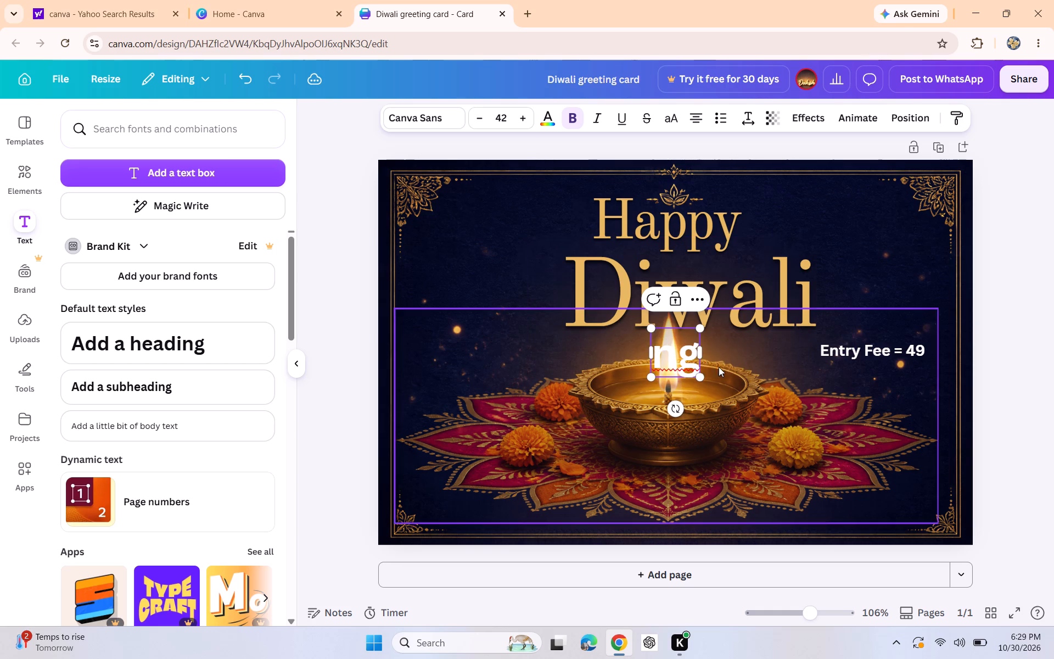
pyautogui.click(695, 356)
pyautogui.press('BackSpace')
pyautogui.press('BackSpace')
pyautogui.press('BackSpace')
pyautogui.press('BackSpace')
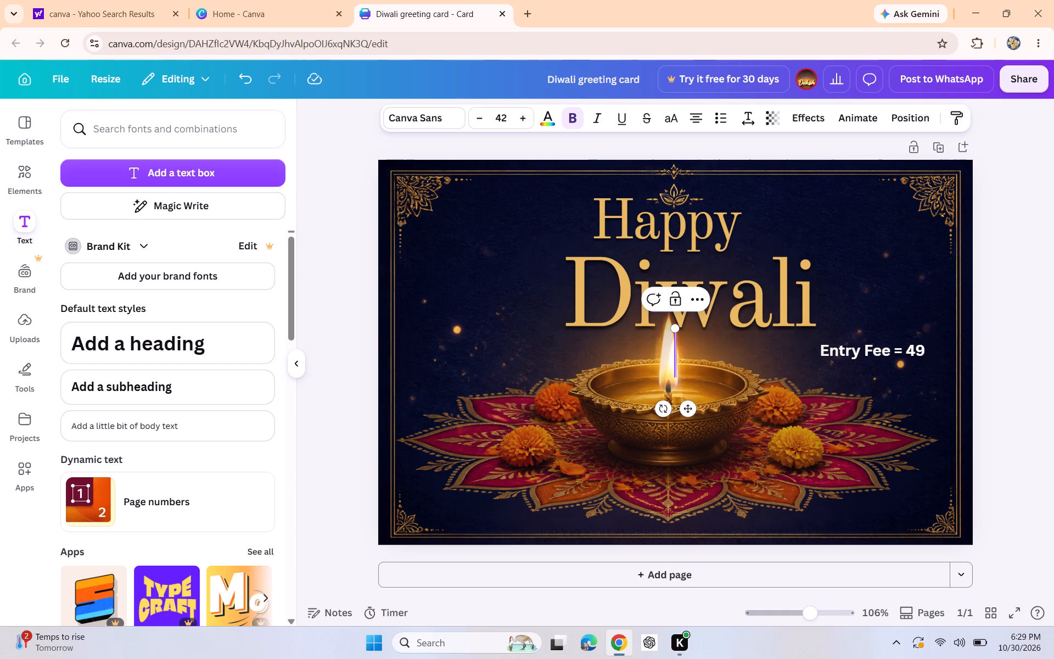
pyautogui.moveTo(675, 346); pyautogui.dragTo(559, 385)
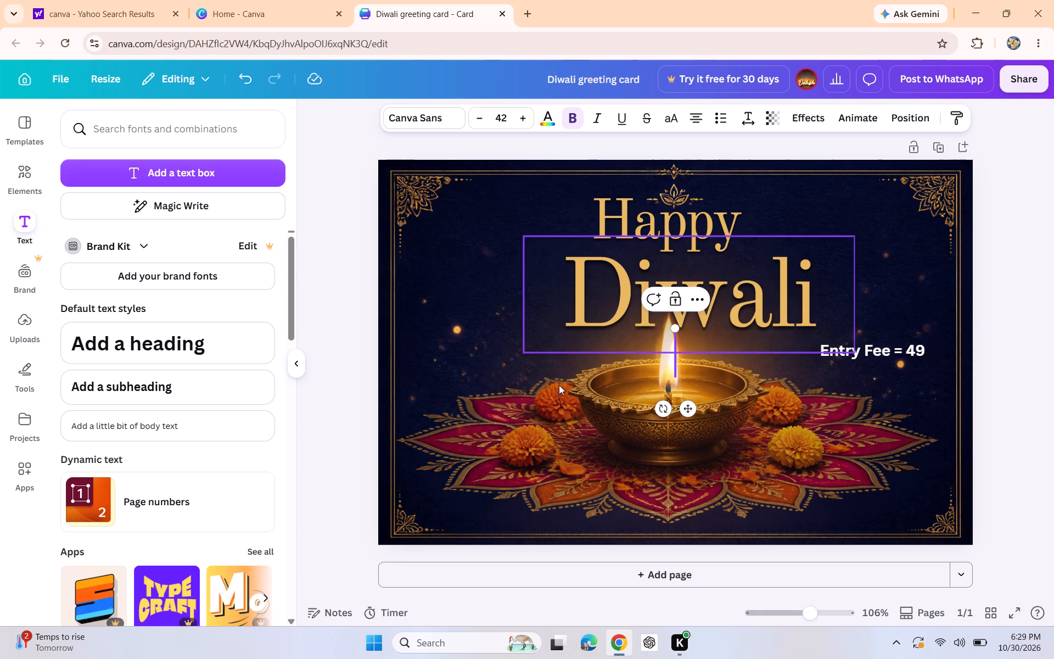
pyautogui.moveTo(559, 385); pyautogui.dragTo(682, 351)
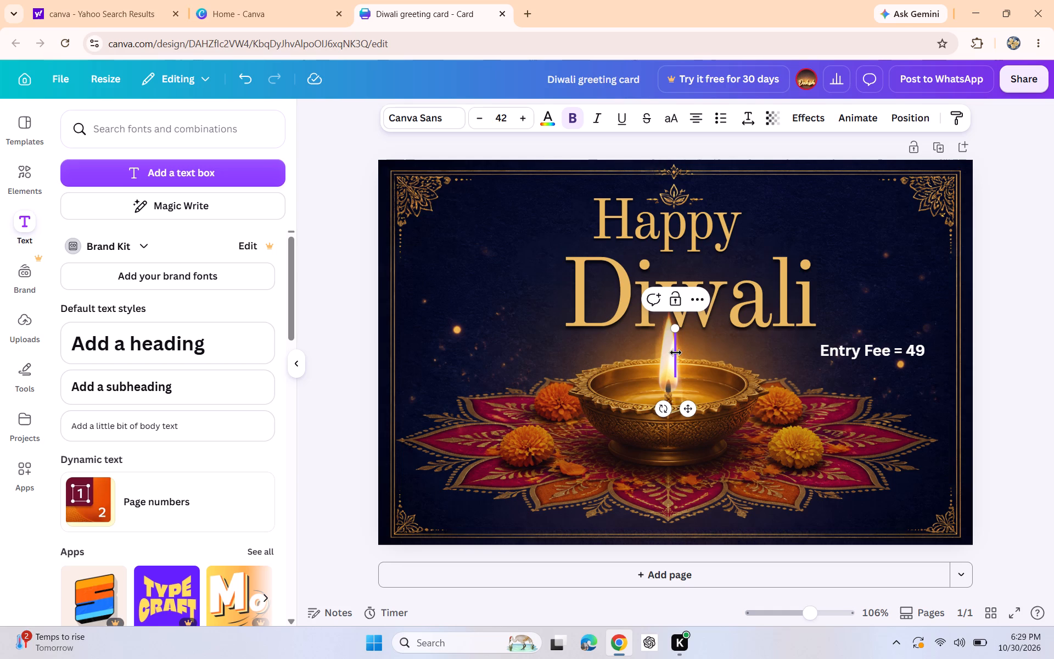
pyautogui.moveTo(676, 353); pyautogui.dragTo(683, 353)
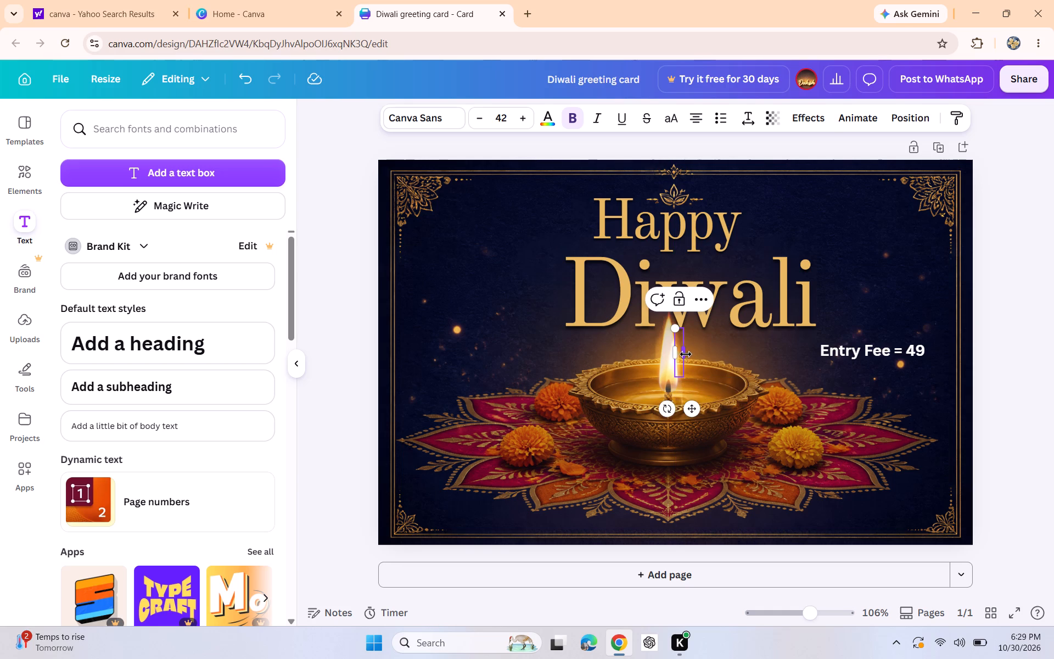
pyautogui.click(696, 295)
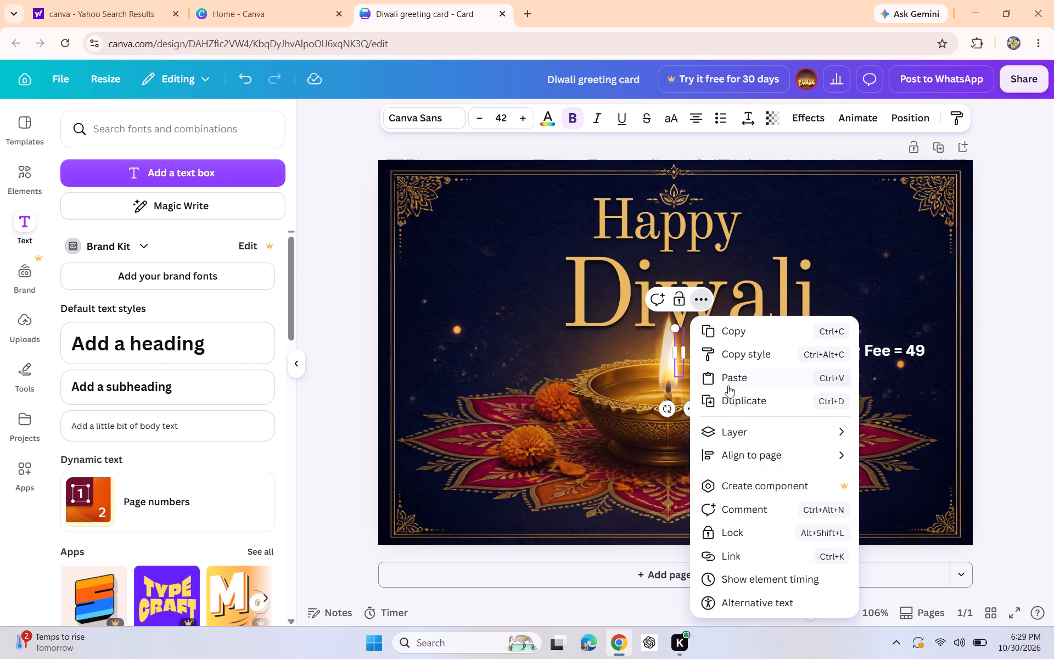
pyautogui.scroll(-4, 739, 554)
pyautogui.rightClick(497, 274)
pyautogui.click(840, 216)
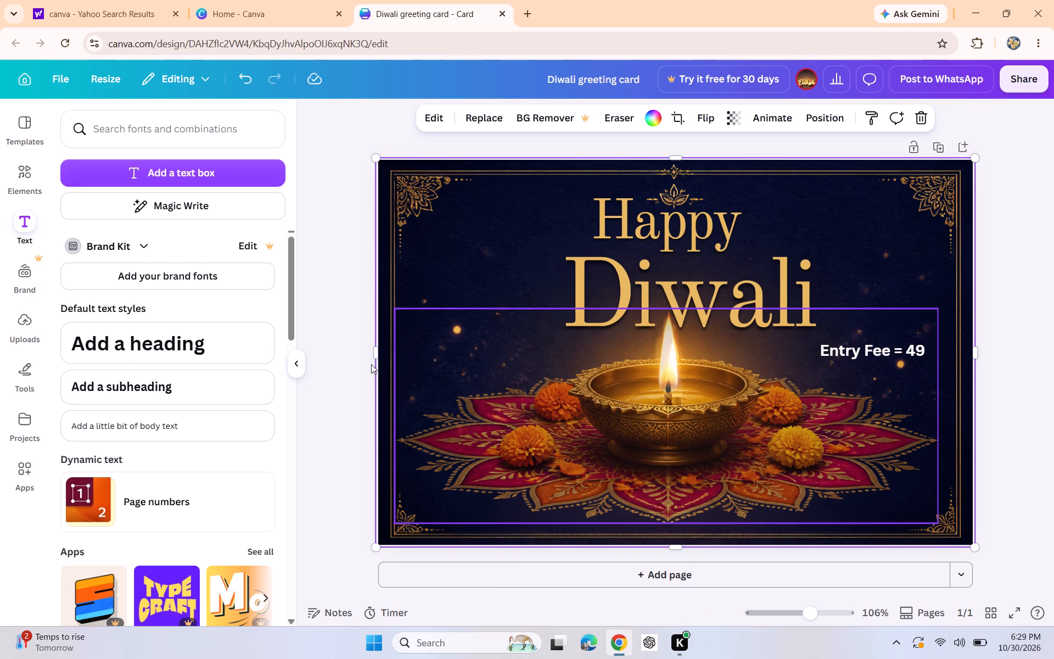
# Move the "Entry Fee = 49" text up beside the word "Happy", near the card's upper-right corner ornament.
pyautogui.click(852, 344)
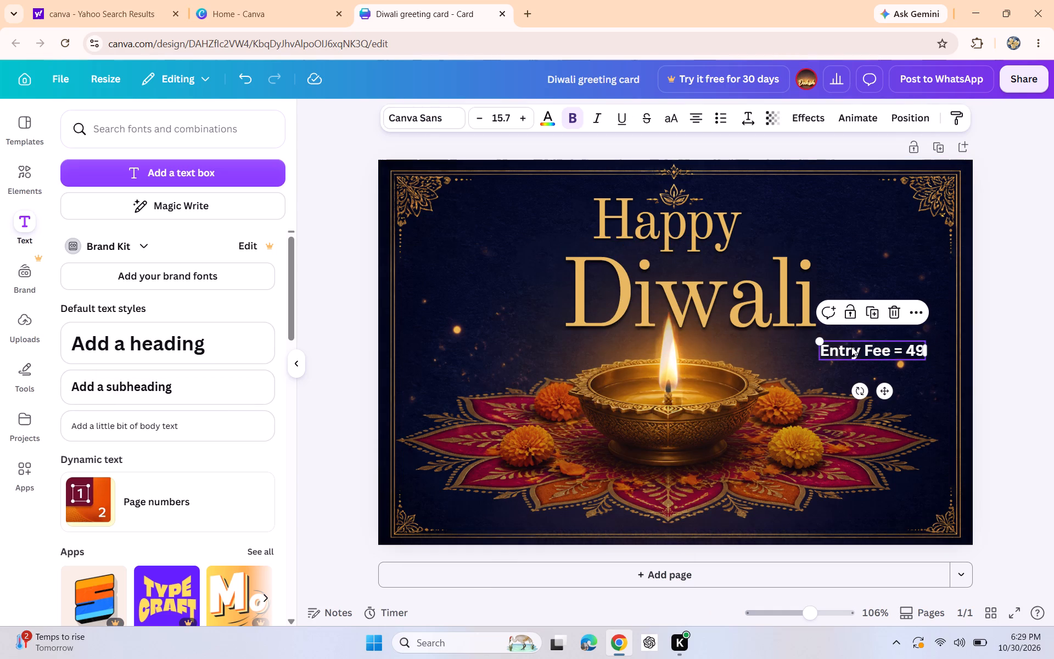
pyautogui.moveTo(852, 348); pyautogui.dragTo(839, 214)
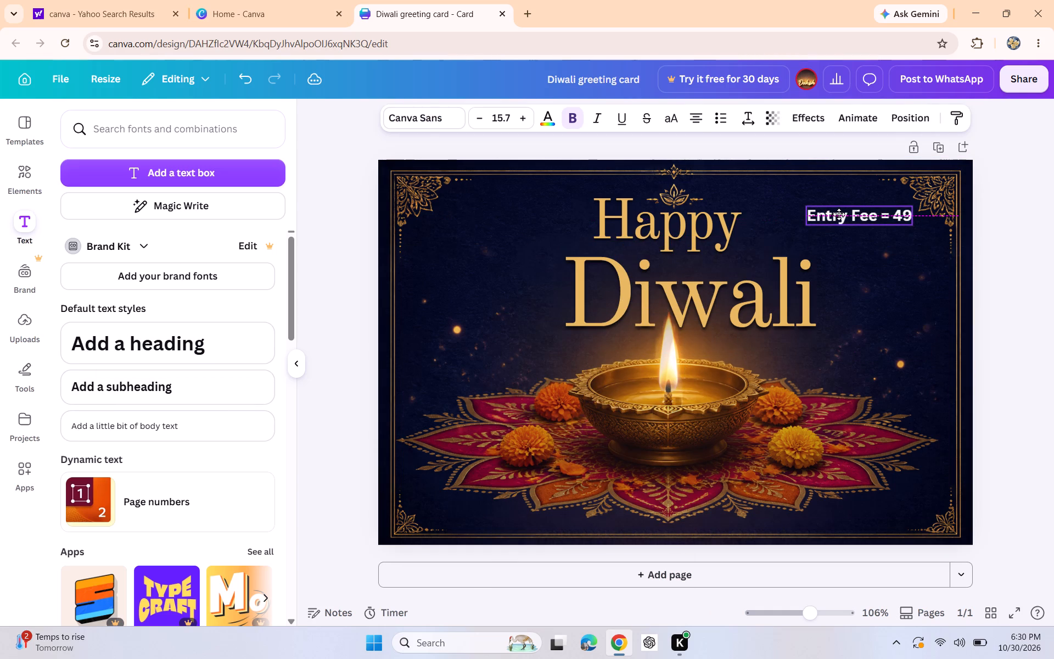
pyautogui.moveTo(839, 214); pyautogui.dragTo(838, 214)
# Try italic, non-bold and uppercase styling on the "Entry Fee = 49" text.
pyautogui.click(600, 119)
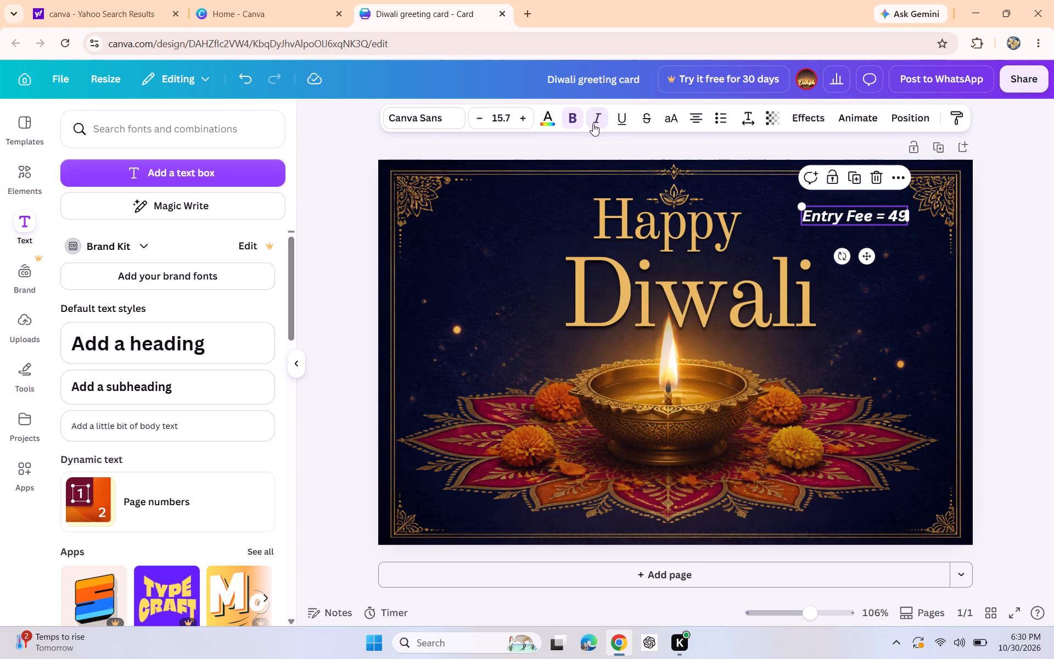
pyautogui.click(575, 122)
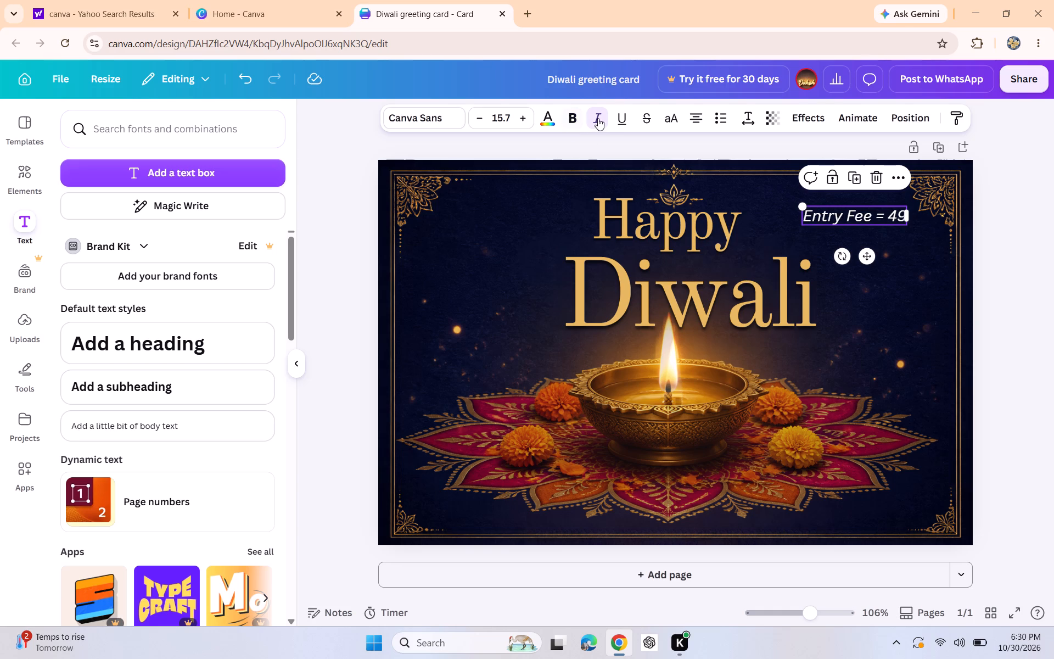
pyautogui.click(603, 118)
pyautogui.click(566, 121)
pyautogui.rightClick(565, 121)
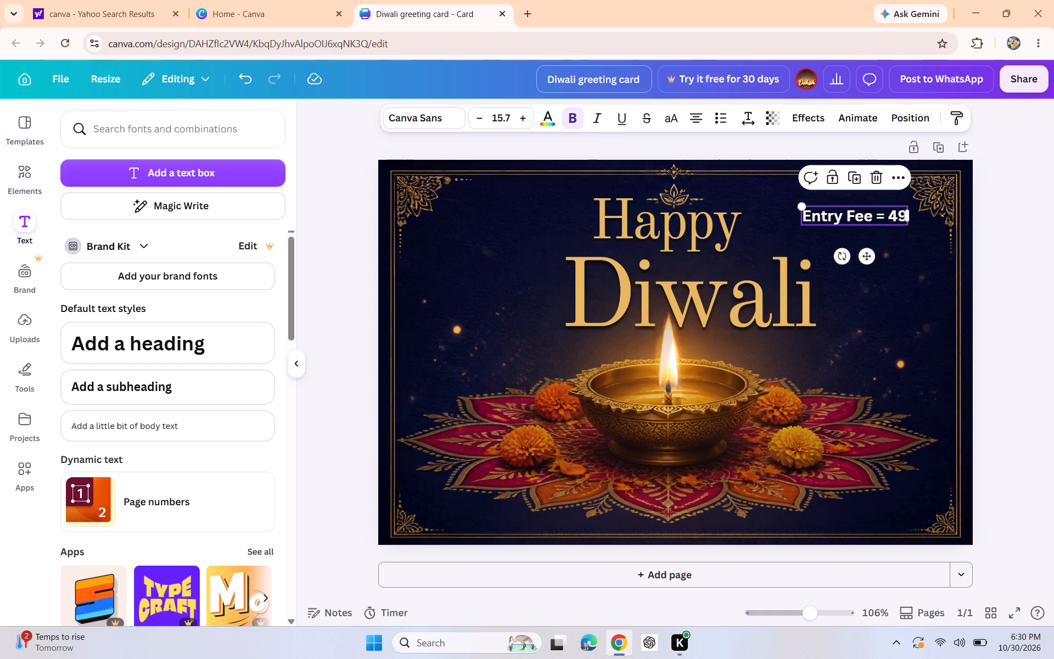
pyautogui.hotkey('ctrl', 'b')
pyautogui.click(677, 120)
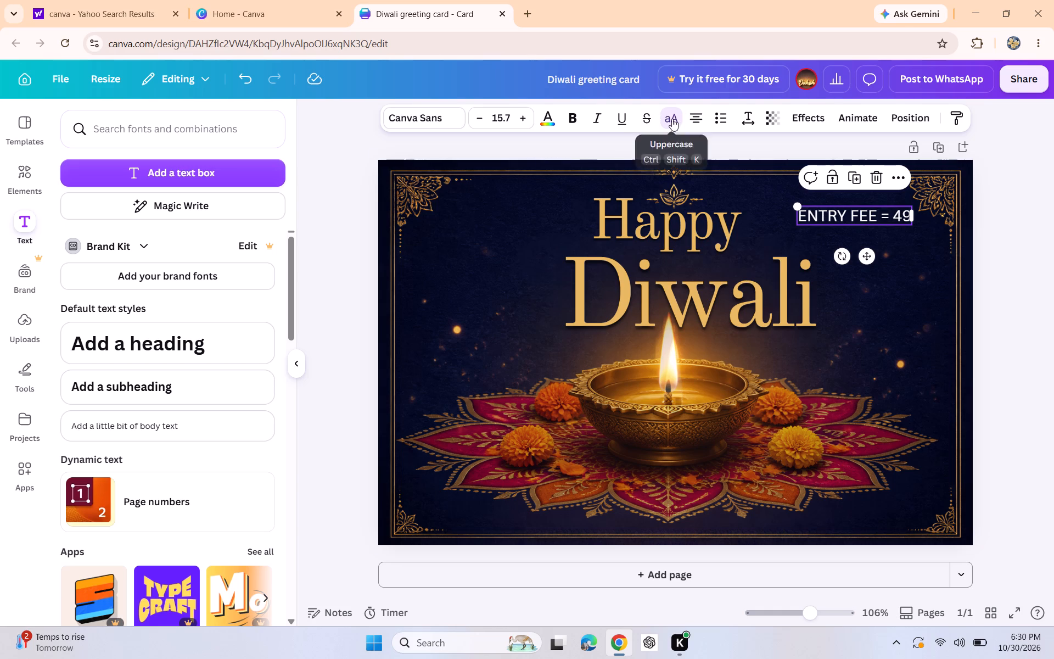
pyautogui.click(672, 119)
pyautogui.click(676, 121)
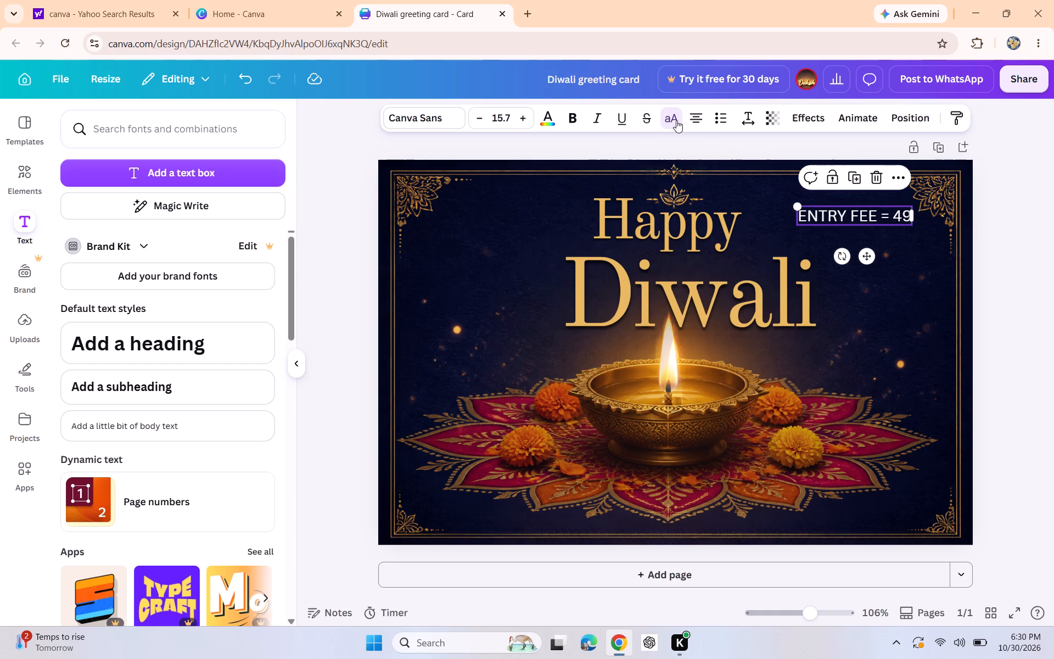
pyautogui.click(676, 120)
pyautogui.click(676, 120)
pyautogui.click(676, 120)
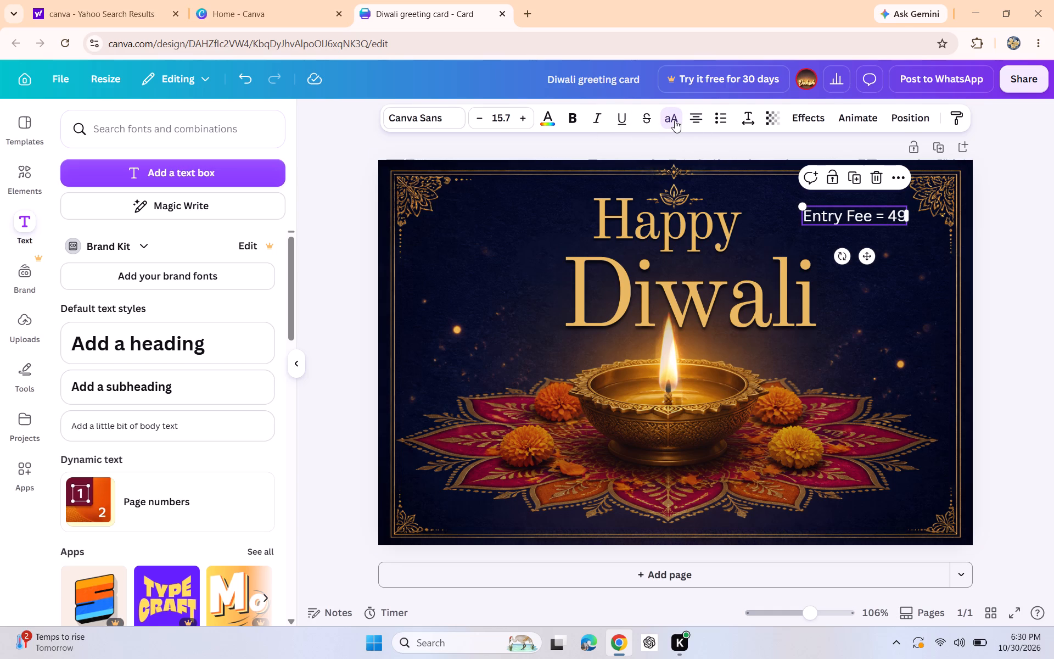
# Italicise the "Entry Fee = 49" text.
pyautogui.click(599, 125)
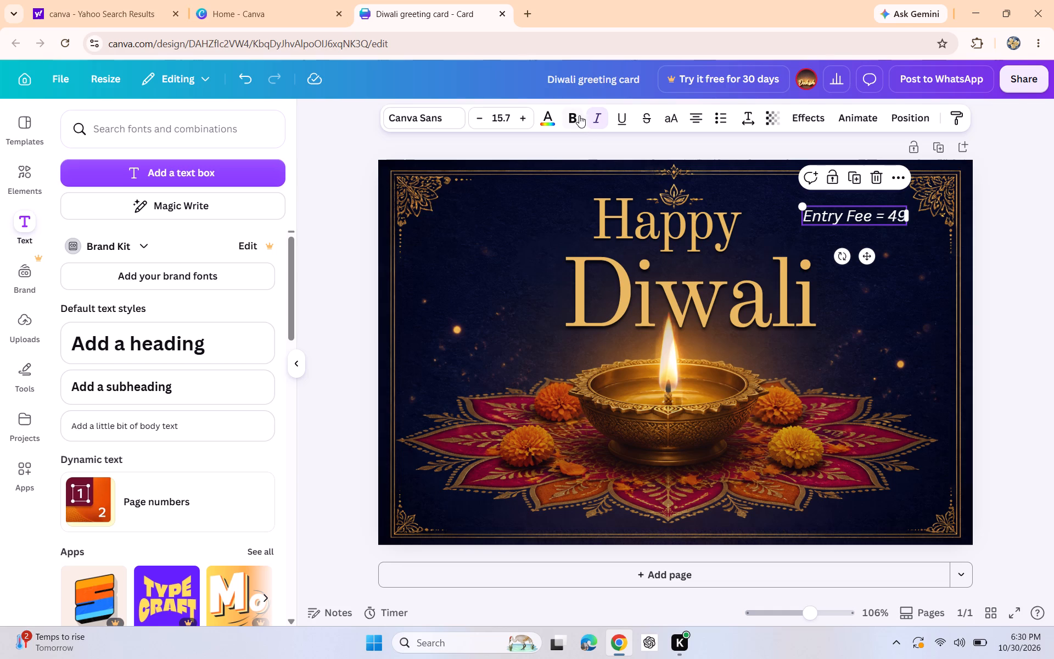
pyautogui.click(576, 114)
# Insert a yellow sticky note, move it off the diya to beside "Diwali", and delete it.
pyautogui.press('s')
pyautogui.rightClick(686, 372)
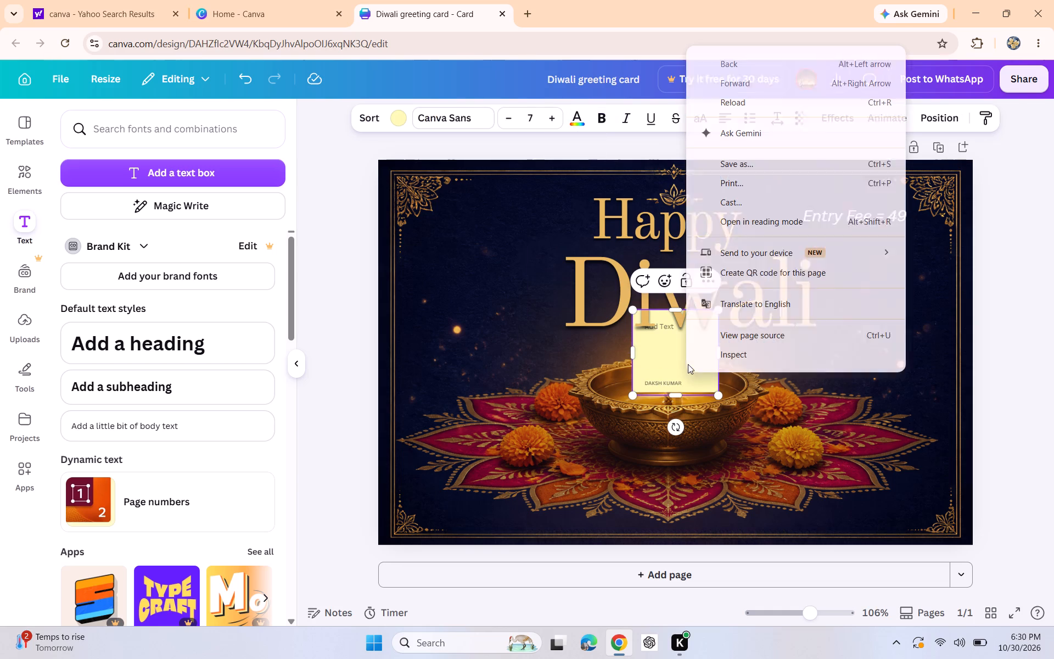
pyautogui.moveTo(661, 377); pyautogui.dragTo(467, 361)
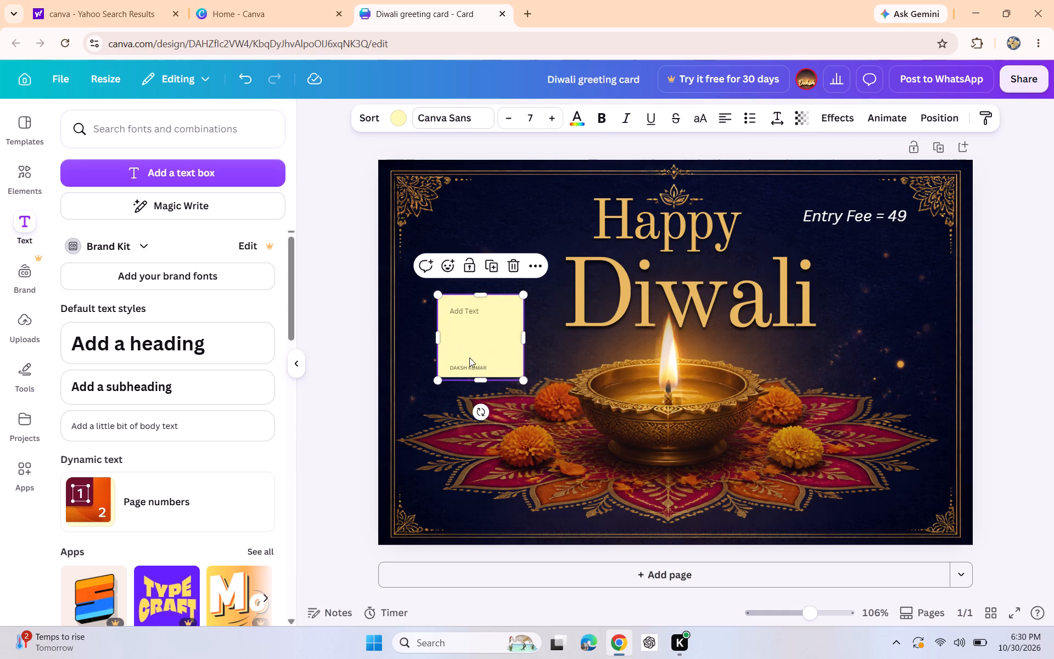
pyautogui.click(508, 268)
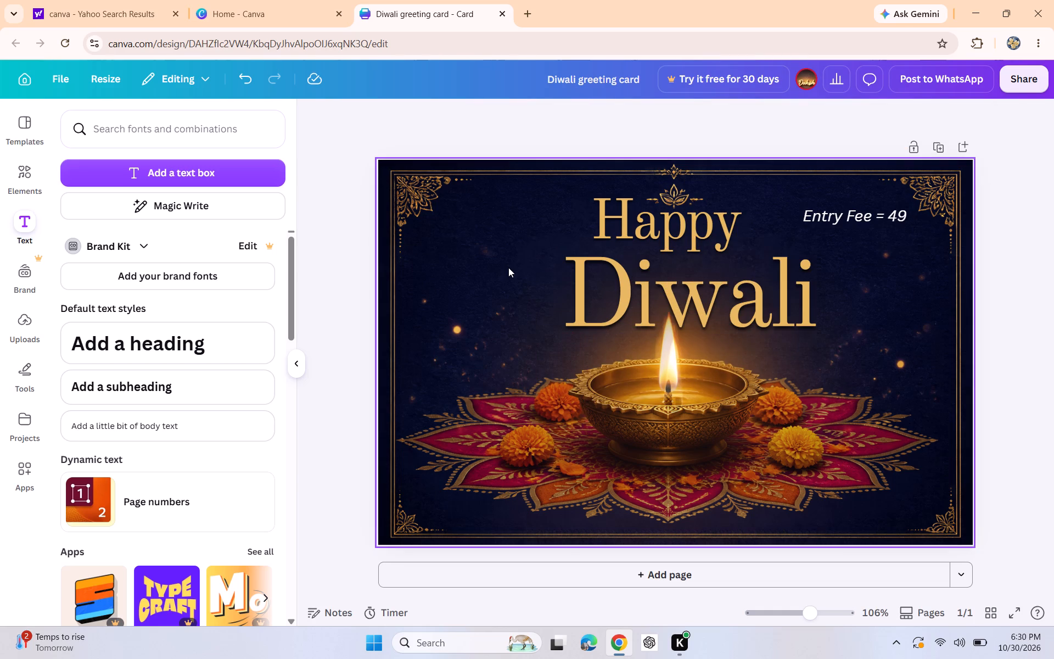
# Nudge the "Entry Fee = 49" text slightly down and closer to "Happy".
pyautogui.moveTo(838, 213); pyautogui.dragTo(824, 223)
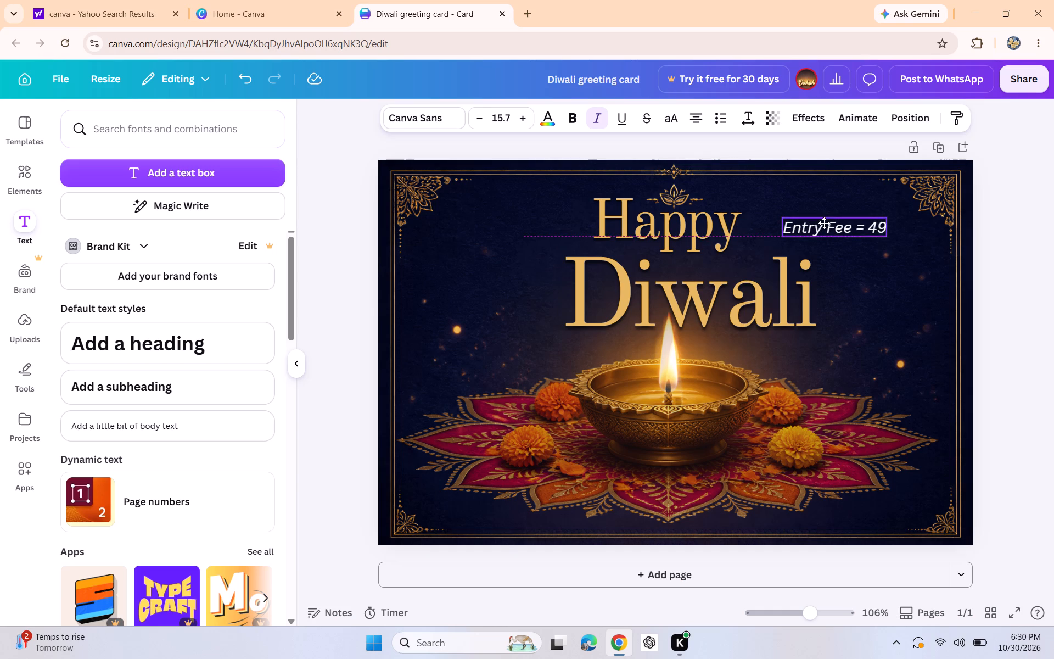
pyautogui.moveTo(824, 223); pyautogui.dragTo(832, 221)
# Make the italic "Entry Fee = 49" text bold.
pyautogui.click(569, 120)
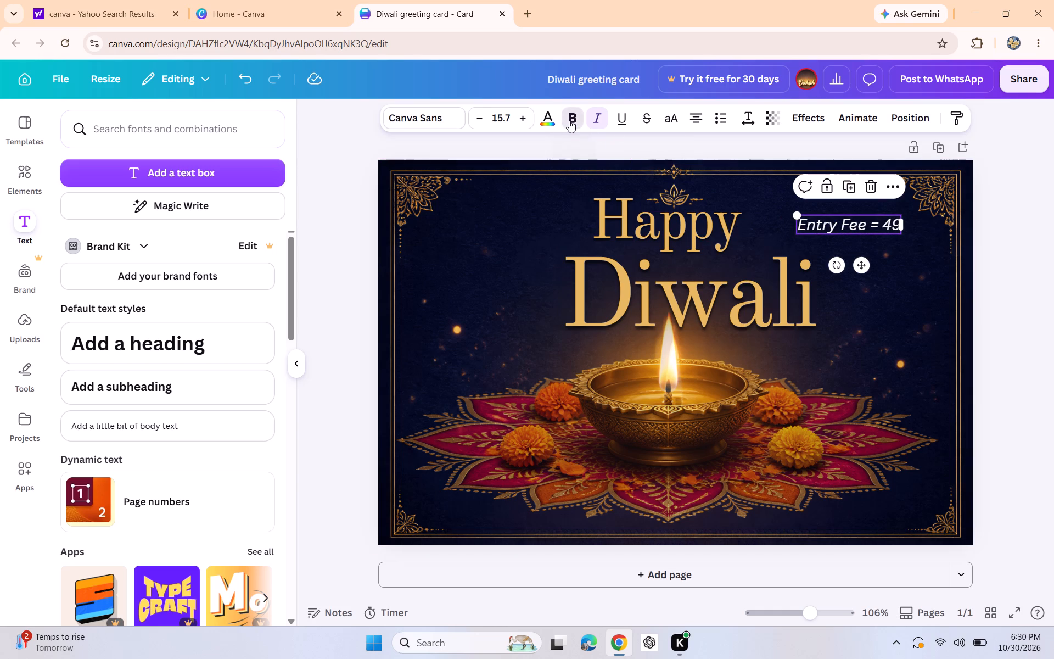
pyautogui.click(569, 120)
pyautogui.click(569, 120)
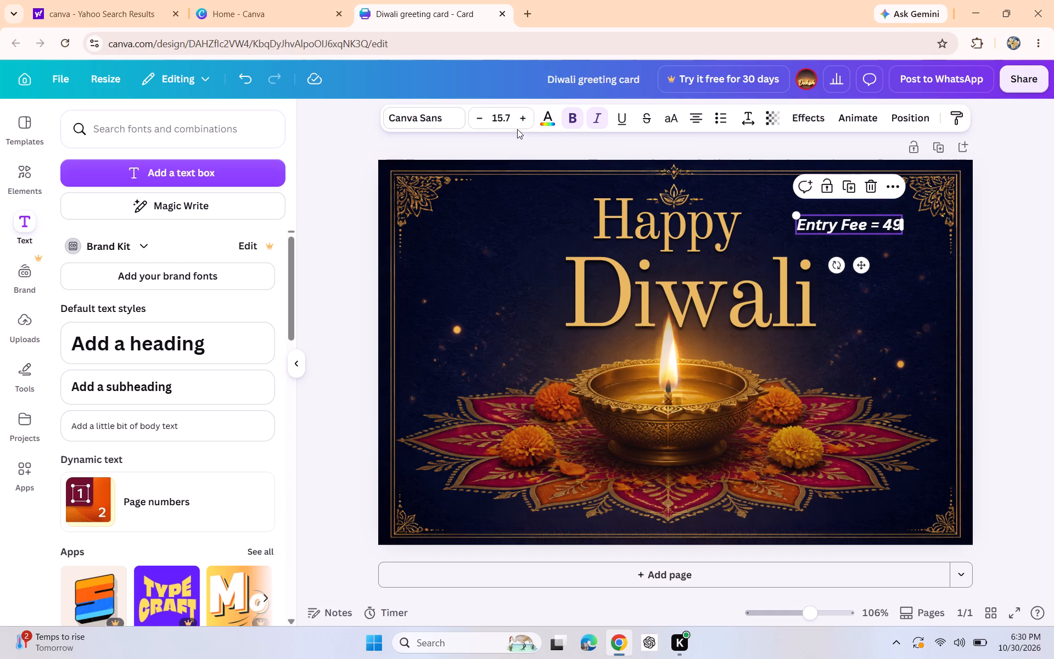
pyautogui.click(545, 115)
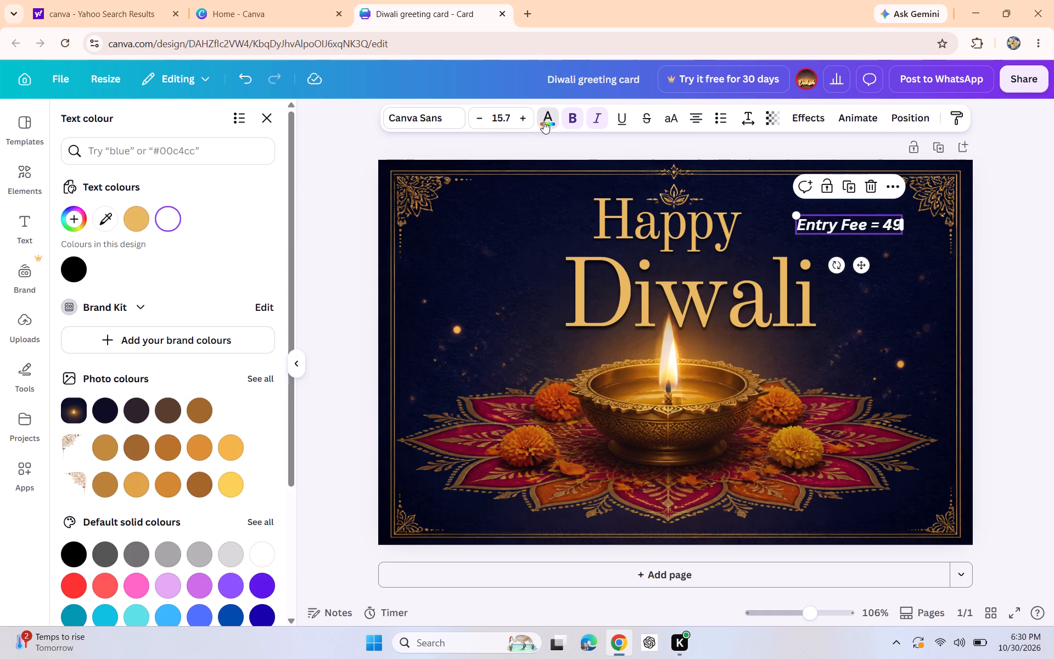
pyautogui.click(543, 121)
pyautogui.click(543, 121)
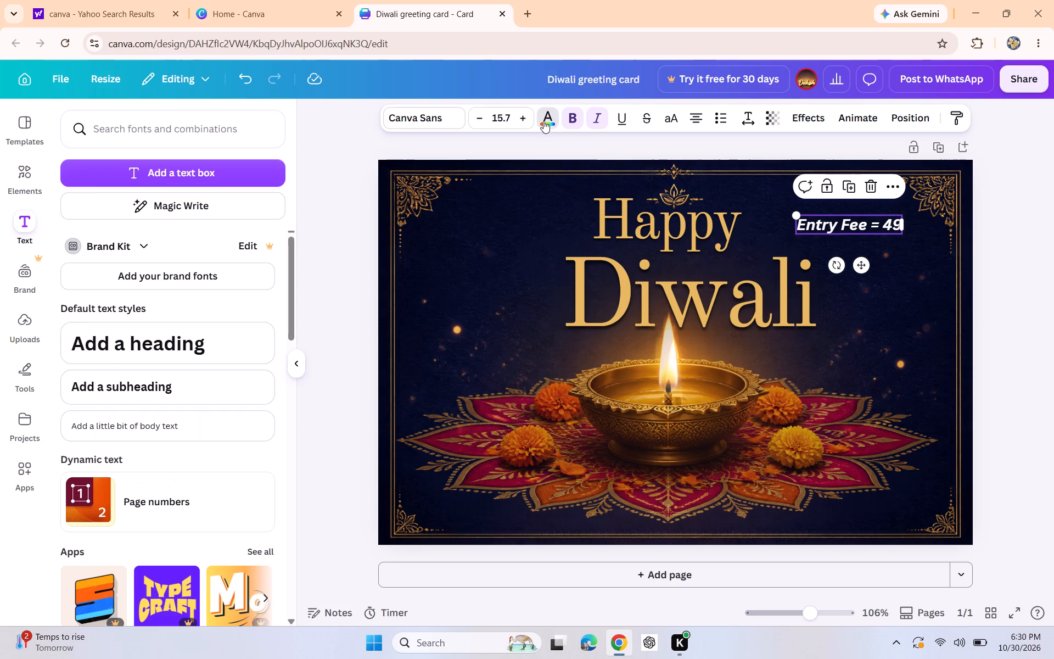
# Recolour the "Entry Fee = 49" text golden brown, using the first photo colour taken from the corner ornament.
pyautogui.click(76, 412)
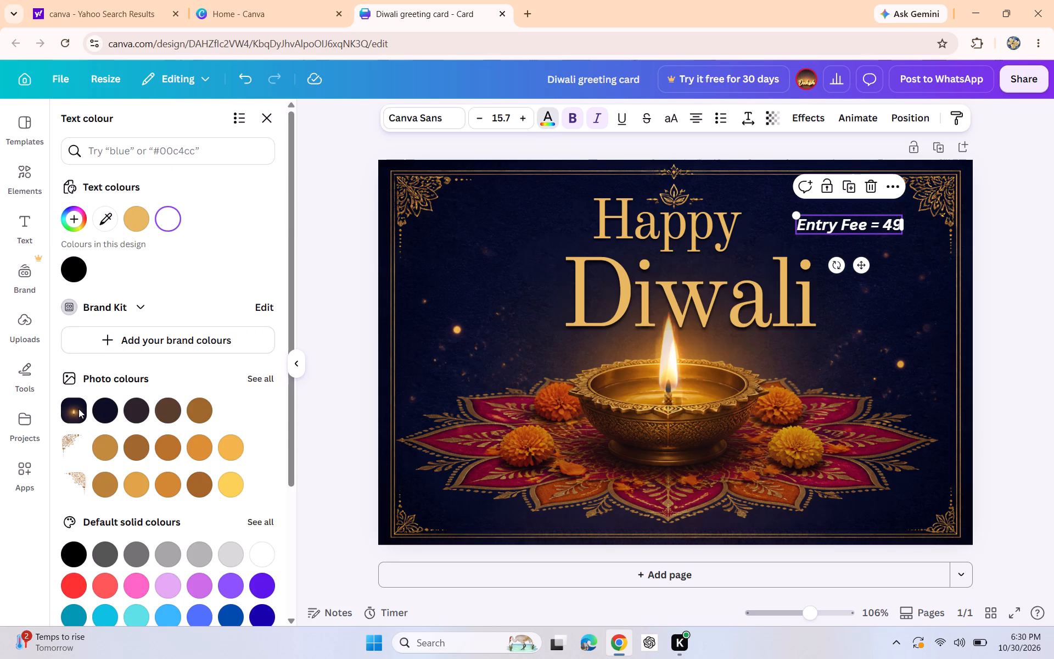
pyautogui.click(64, 408)
pyautogui.click(231, 490)
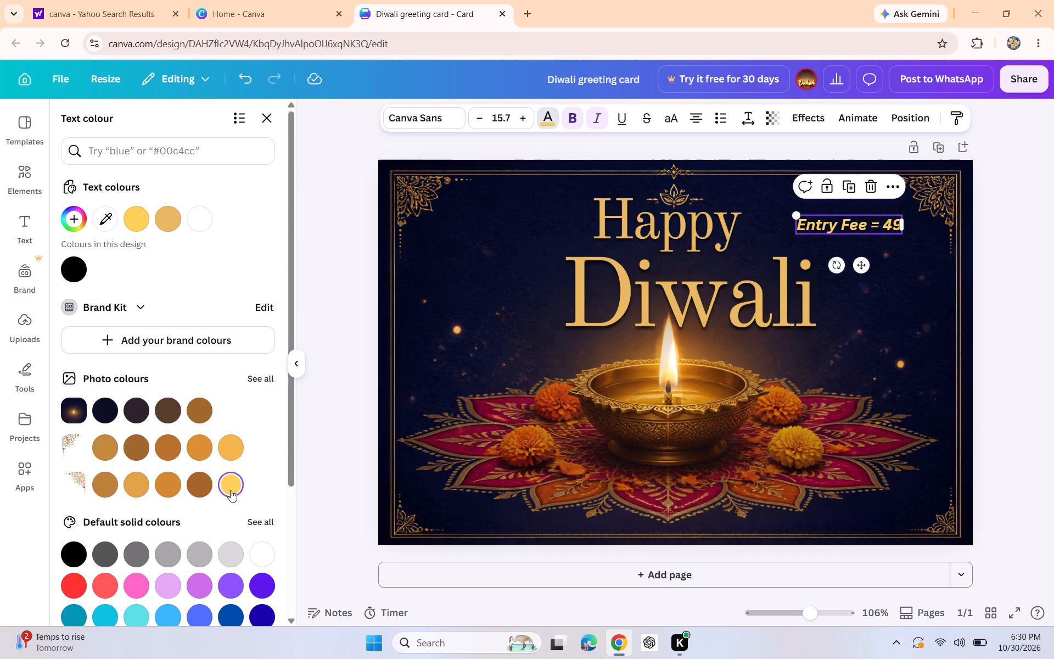
pyautogui.click(166, 421)
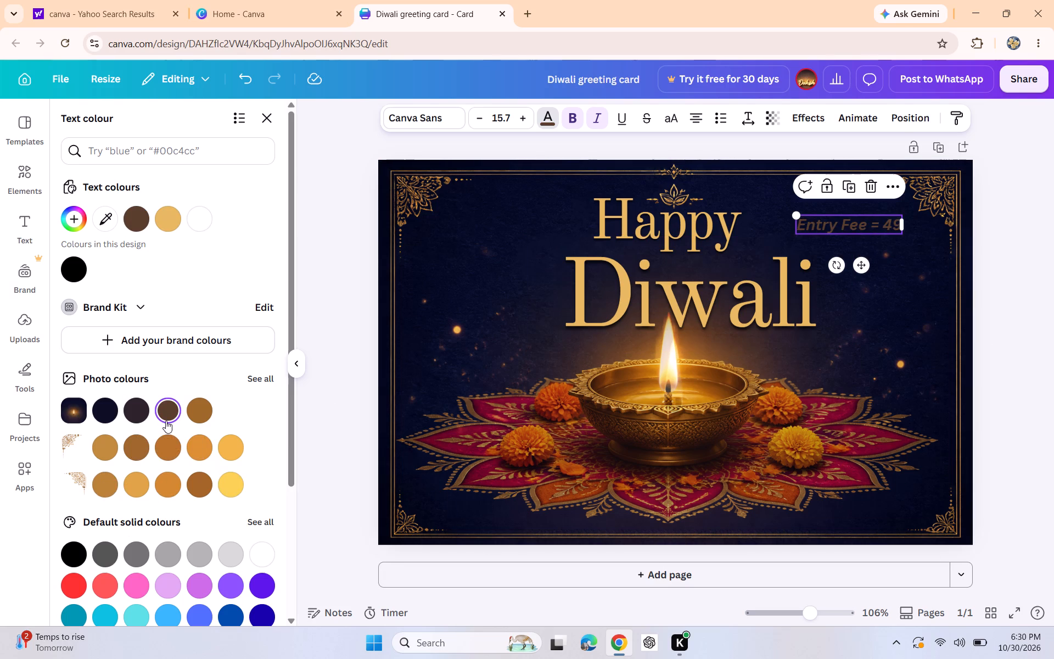
pyautogui.click(189, 411)
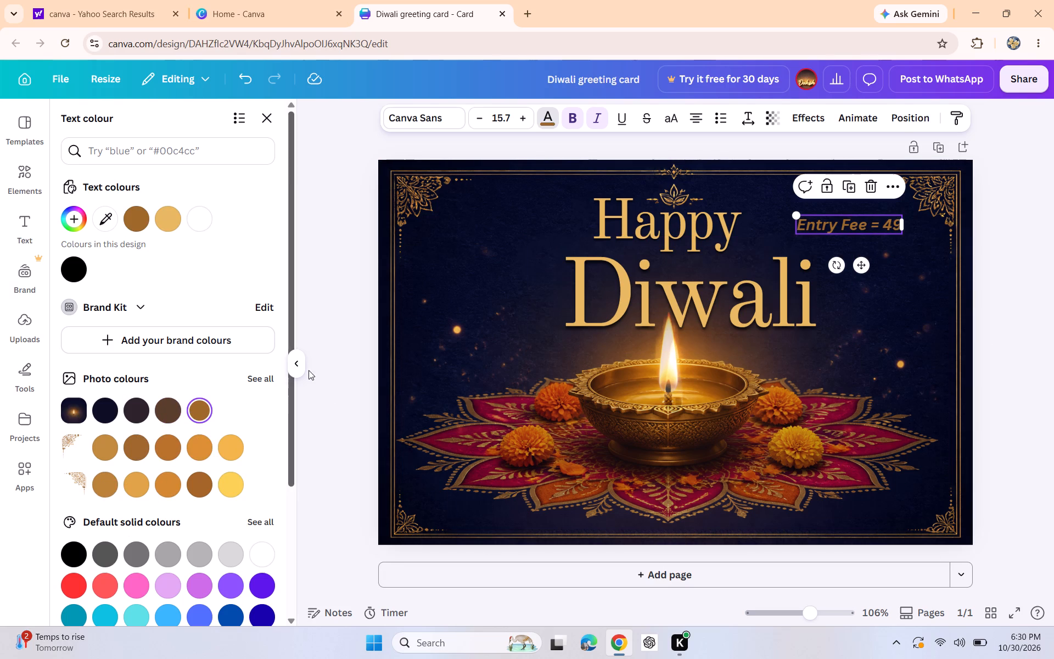
pyautogui.click(109, 449)
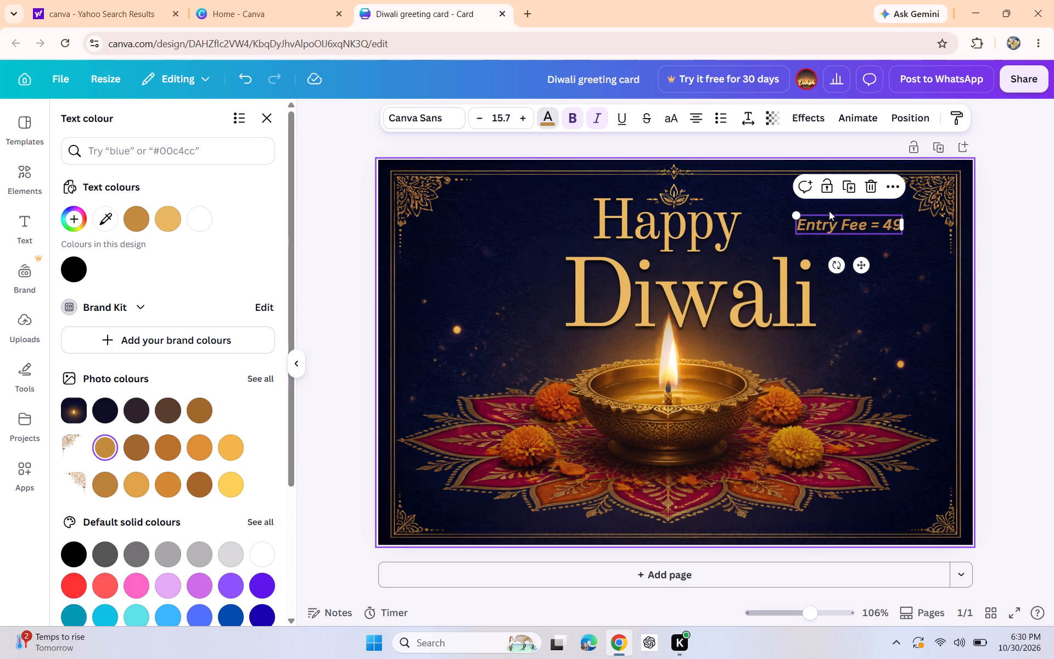
# Move the "Entry Fee = 49" text to just below the end of "Diwali", beside the diya flame.
pyautogui.moveTo(834, 222); pyautogui.dragTo(859, 507)
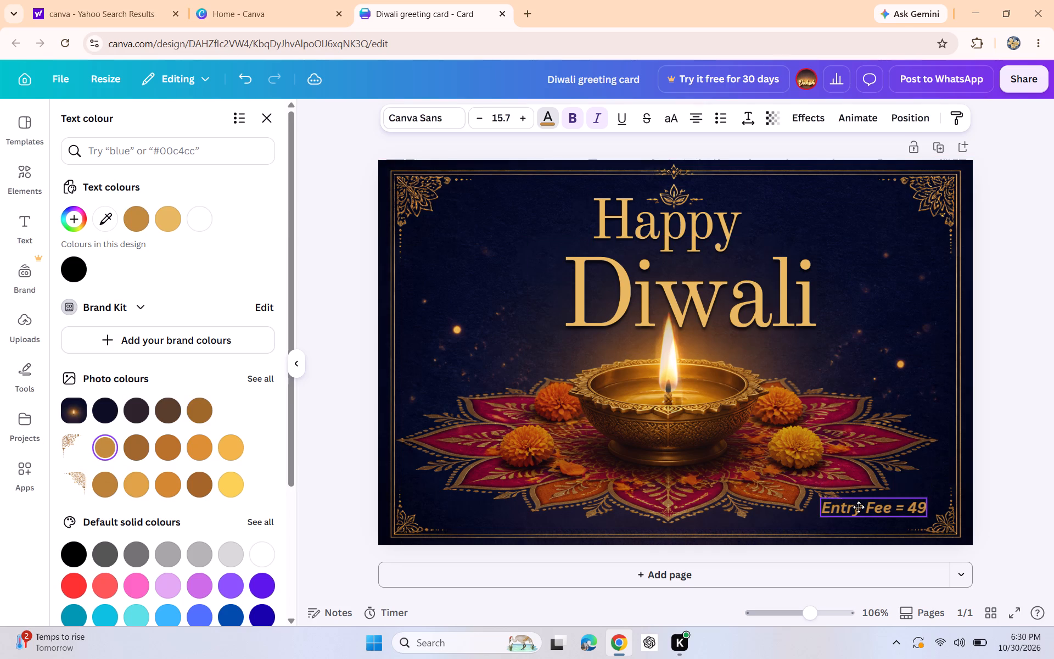
pyautogui.moveTo(859, 507); pyautogui.dragTo(685, 470)
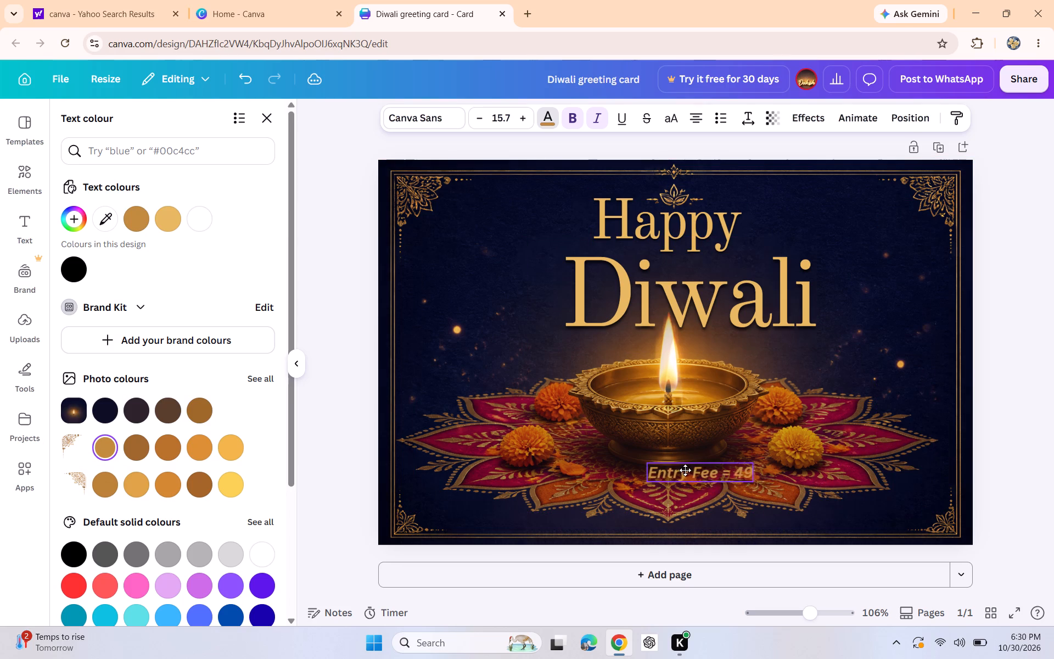
pyautogui.moveTo(685, 470); pyautogui.dragTo(803, 362)
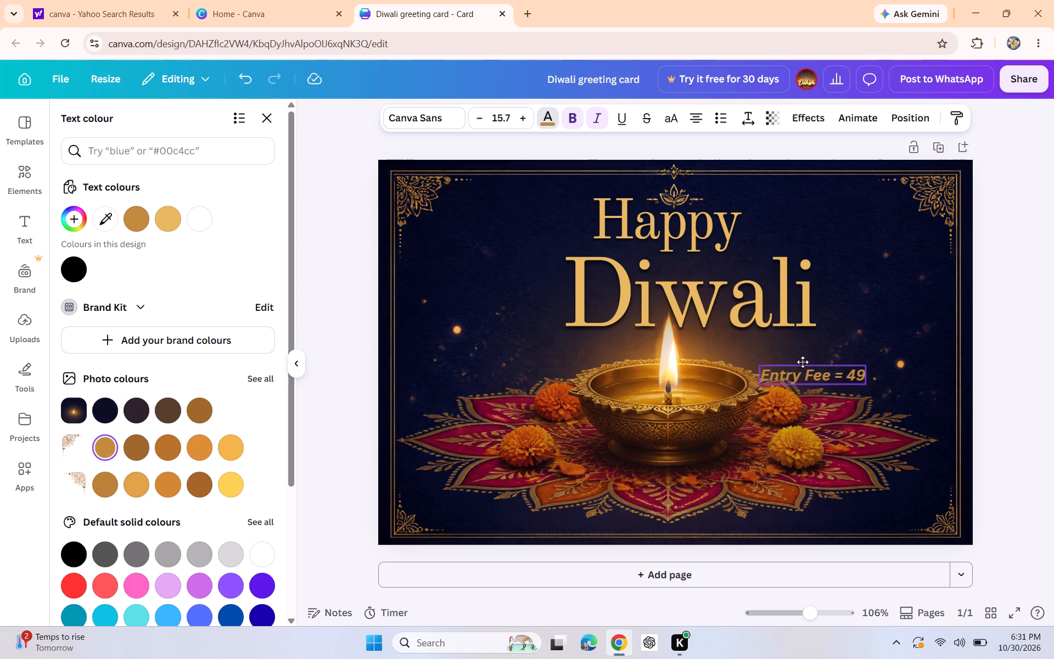
pyautogui.moveTo(803, 362); pyautogui.dragTo(782, 344)
# Enlarge the "Entry Fee = 49" text to size 19.7 and nudge it slightly further below "Diwali".
pyautogui.moveTo(846, 354); pyautogui.dragTo(853, 374)
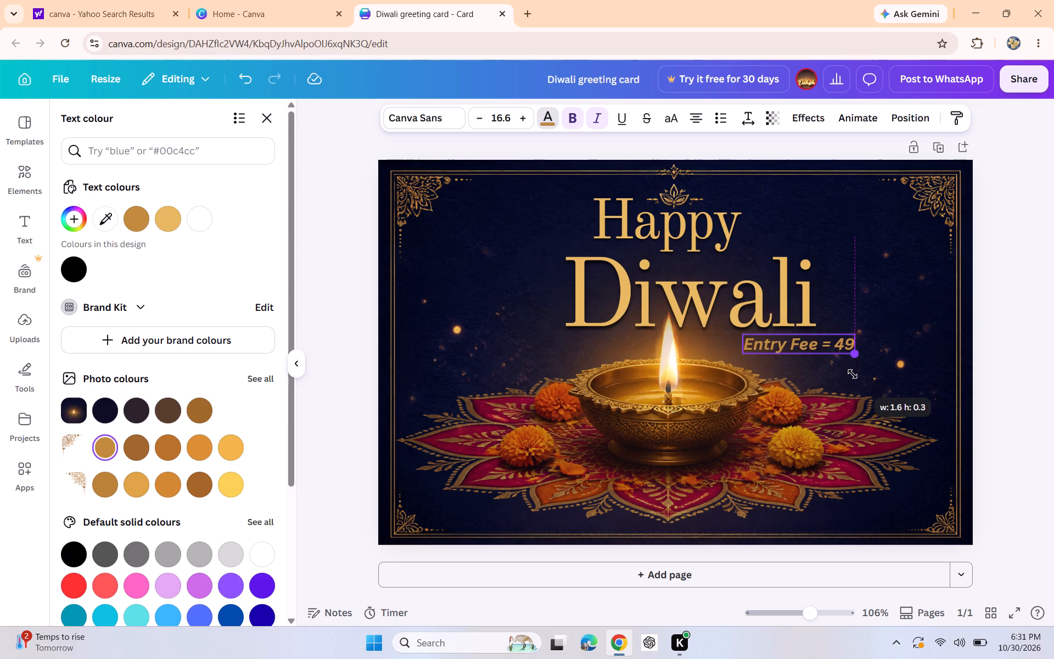
pyautogui.moveTo(853, 374); pyautogui.dragTo(867, 373)
pyautogui.moveTo(818, 348); pyautogui.dragTo(815, 350)
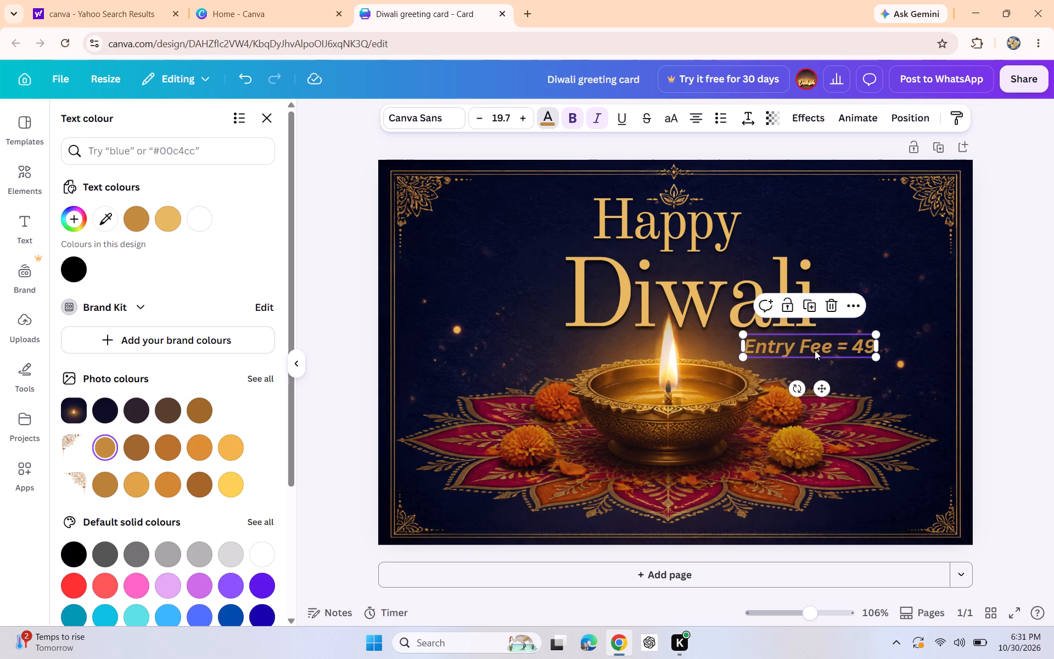
pyautogui.moveTo(815, 350); pyautogui.dragTo(818, 356)
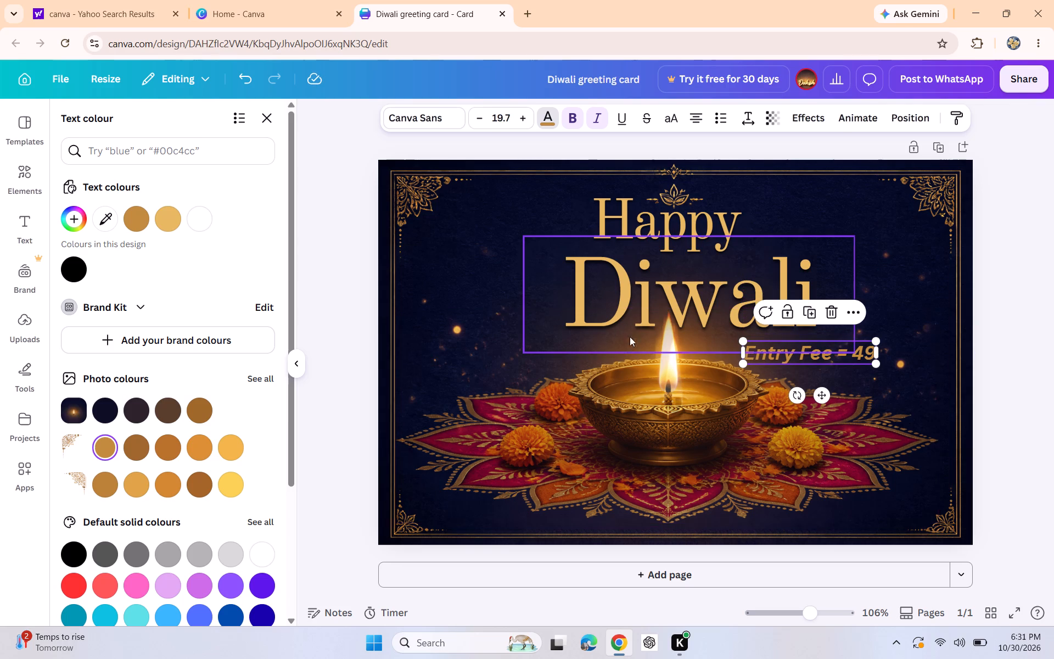
pyautogui.click(522, 272)
pyautogui.click(481, 271)
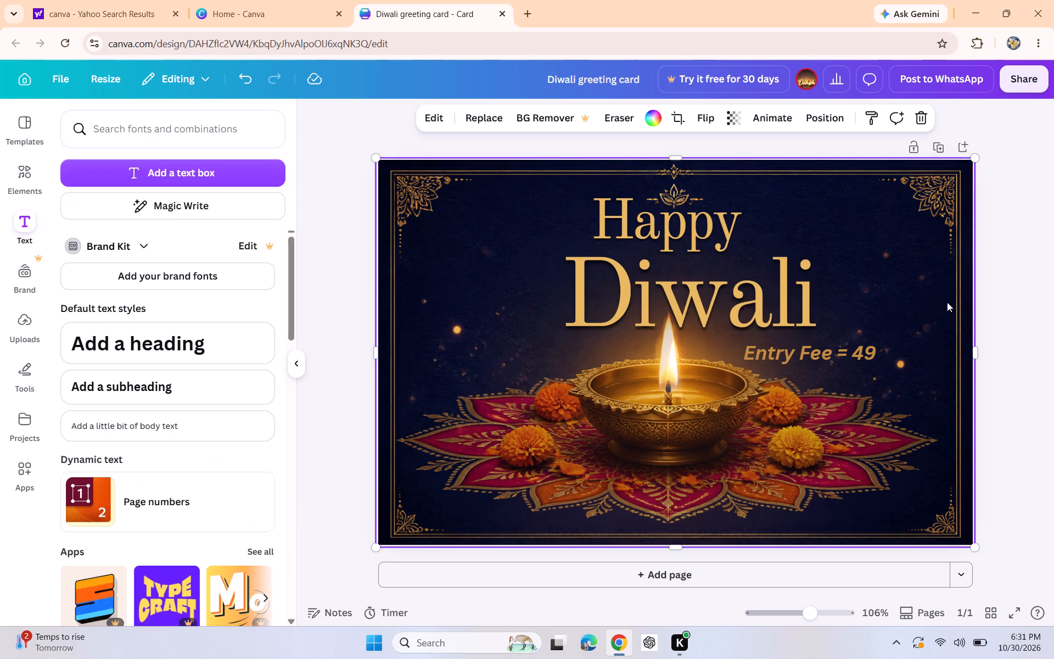
pyautogui.click(912, 302)
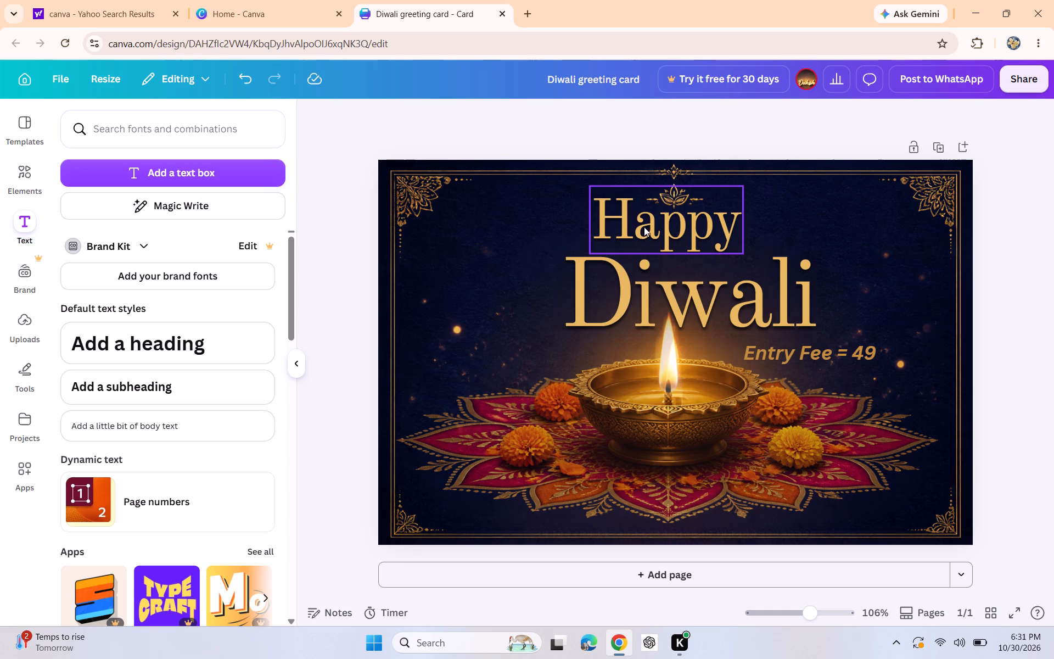
# Centre both title words, "Happy" and "Diwali", horizontally on the card.
pyautogui.moveTo(646, 224); pyautogui.dragTo(653, 227)
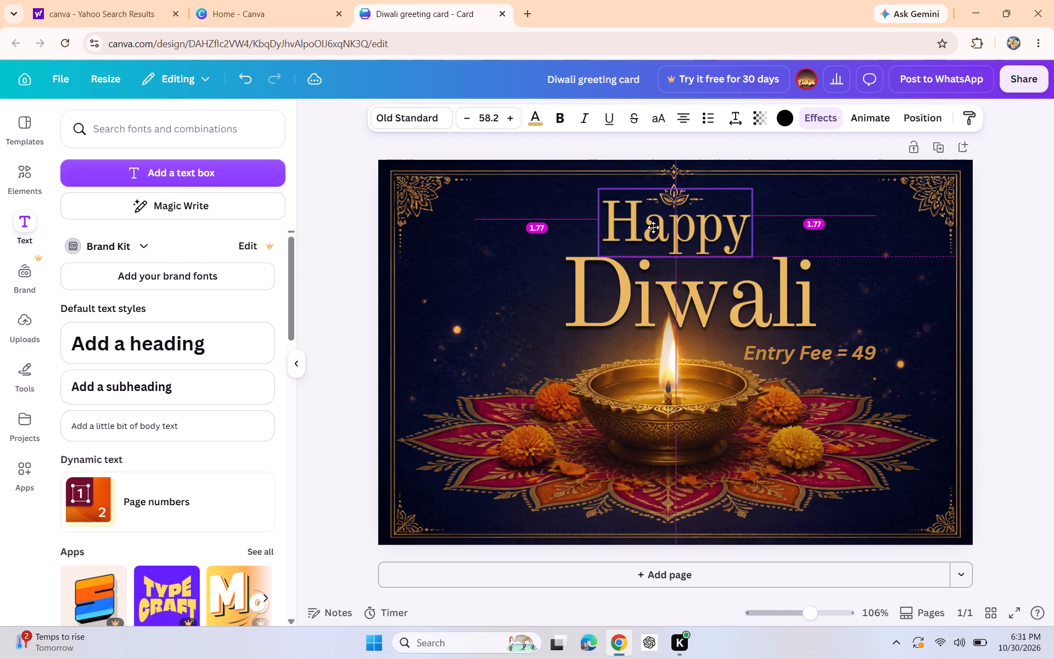
pyautogui.moveTo(653, 227); pyautogui.dragTo(653, 228)
pyautogui.moveTo(676, 278); pyautogui.dragTo(664, 281)
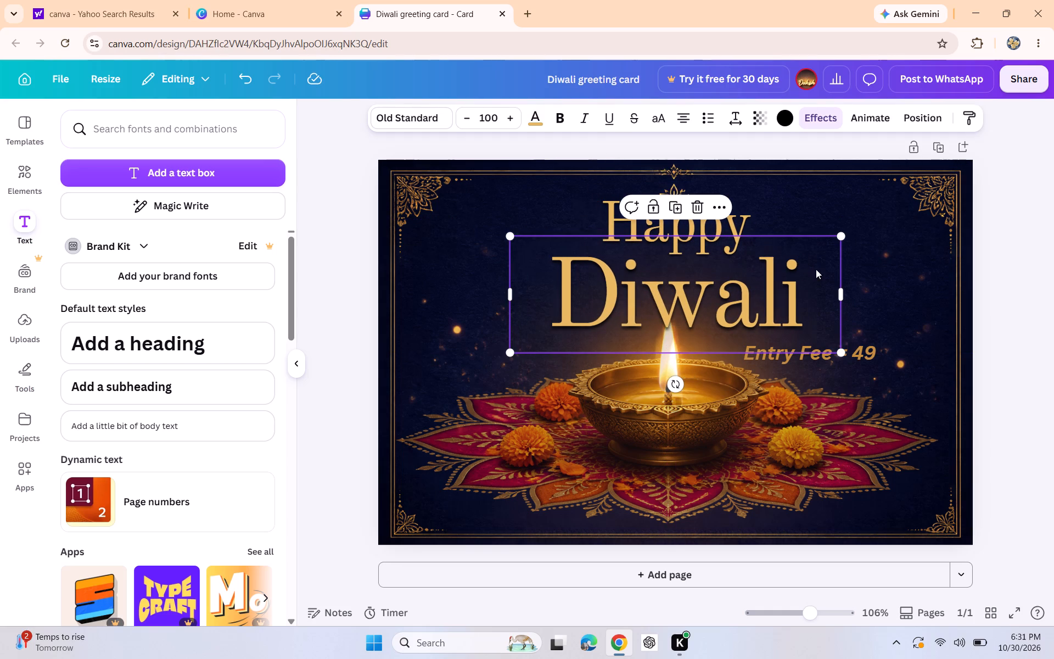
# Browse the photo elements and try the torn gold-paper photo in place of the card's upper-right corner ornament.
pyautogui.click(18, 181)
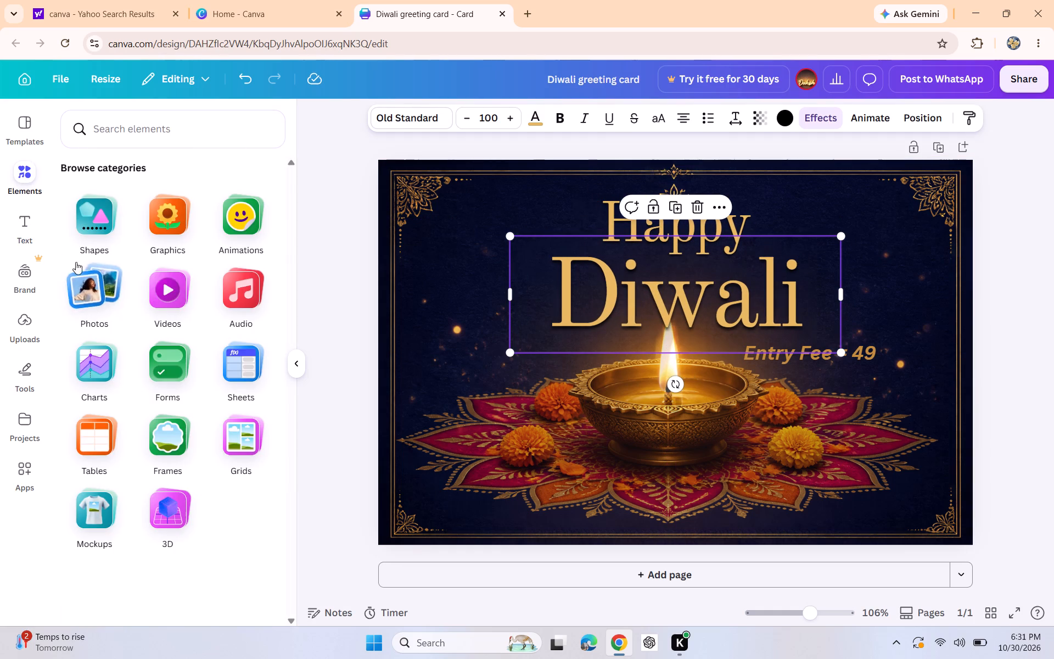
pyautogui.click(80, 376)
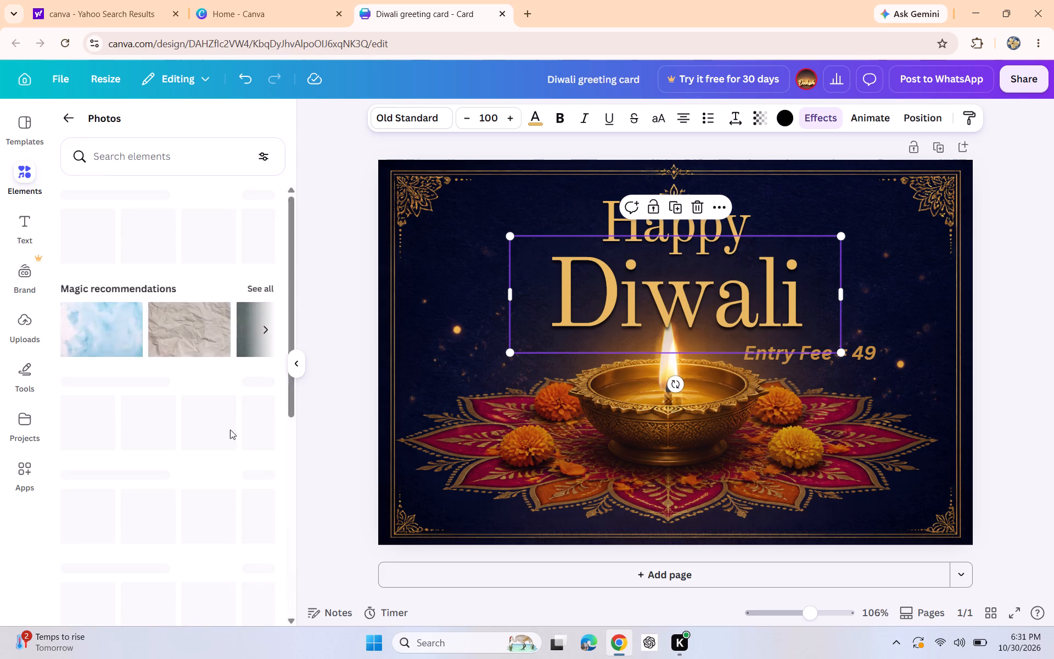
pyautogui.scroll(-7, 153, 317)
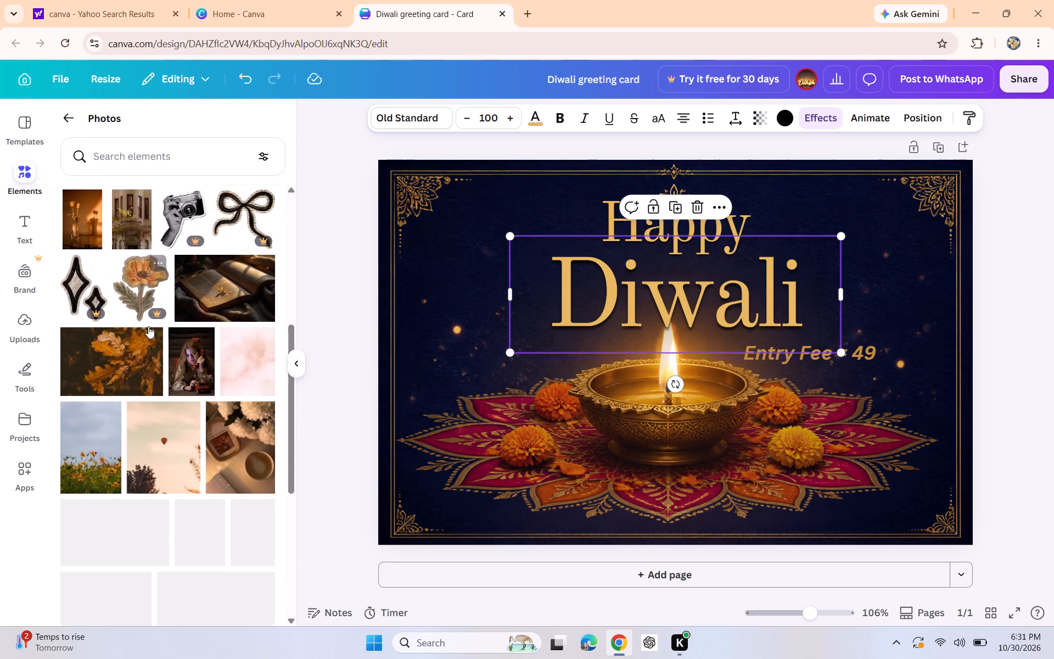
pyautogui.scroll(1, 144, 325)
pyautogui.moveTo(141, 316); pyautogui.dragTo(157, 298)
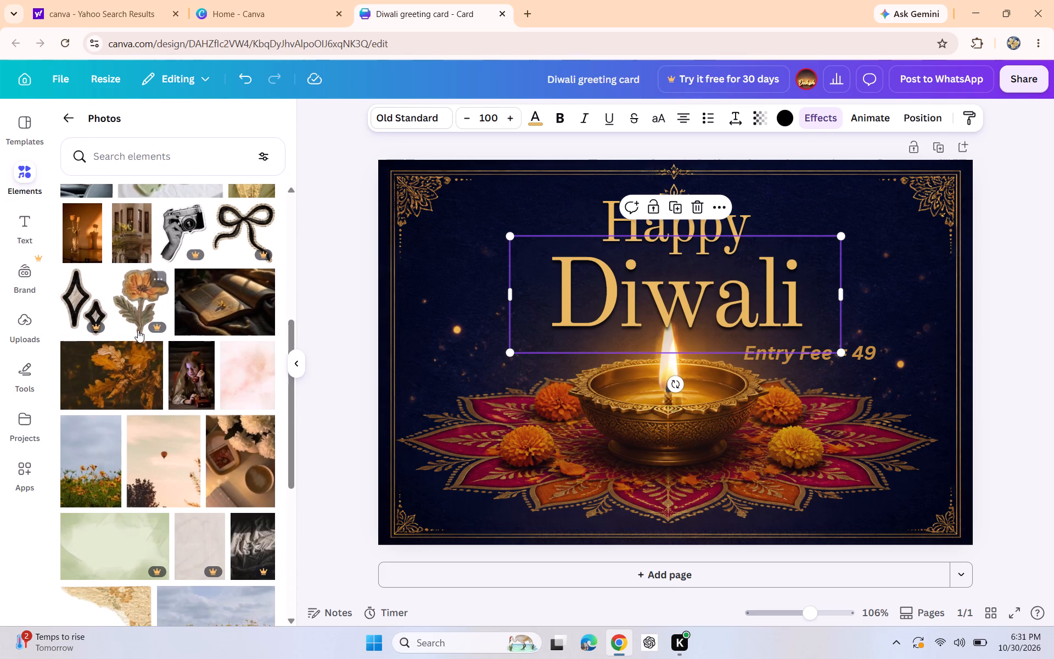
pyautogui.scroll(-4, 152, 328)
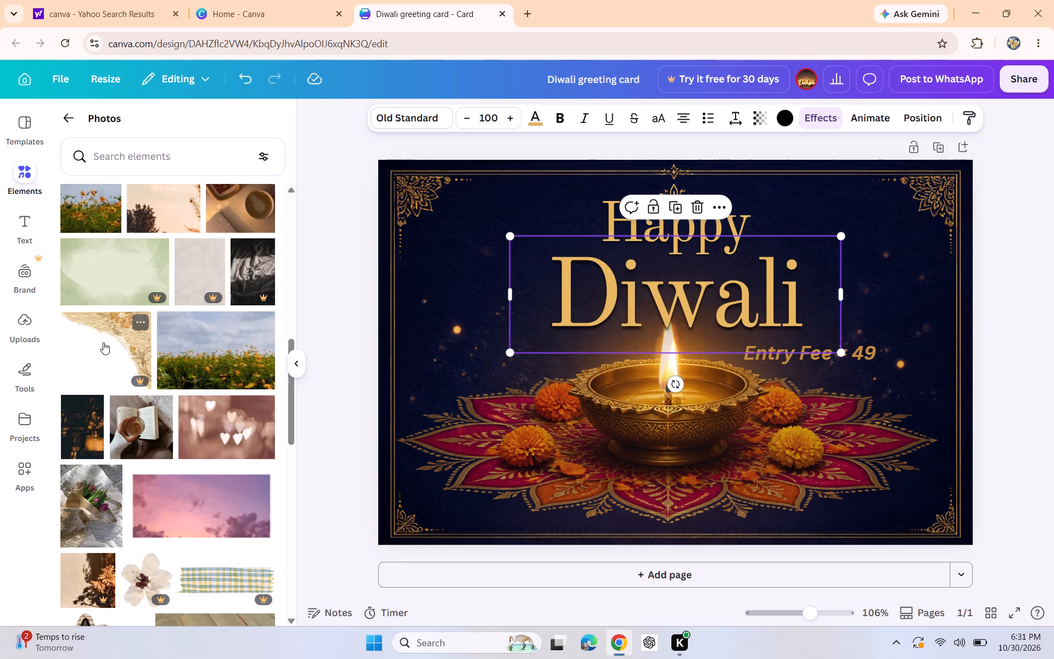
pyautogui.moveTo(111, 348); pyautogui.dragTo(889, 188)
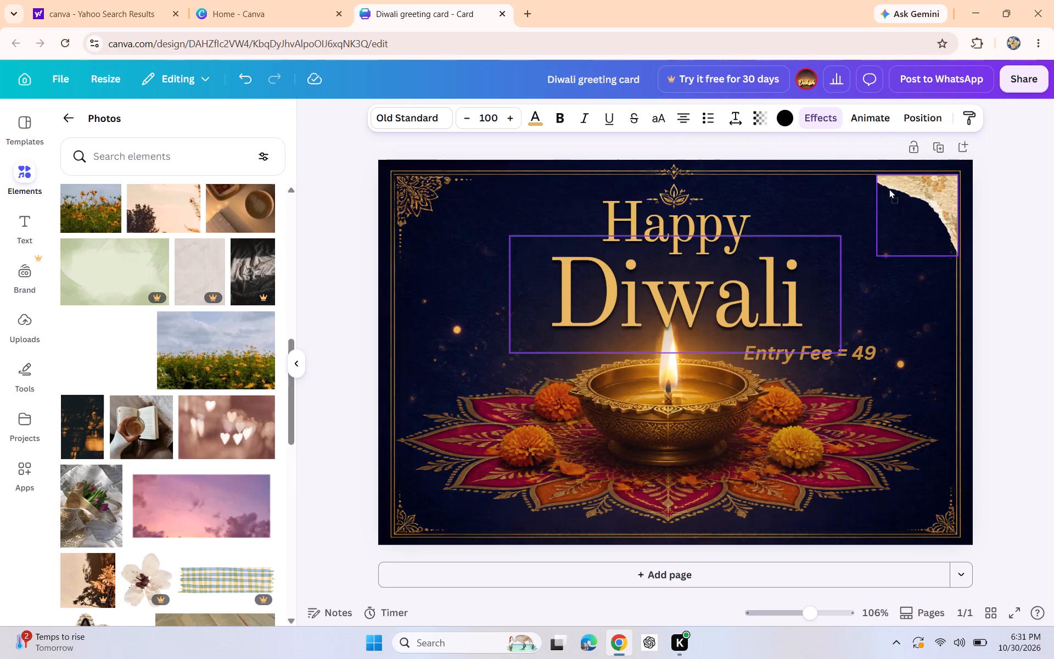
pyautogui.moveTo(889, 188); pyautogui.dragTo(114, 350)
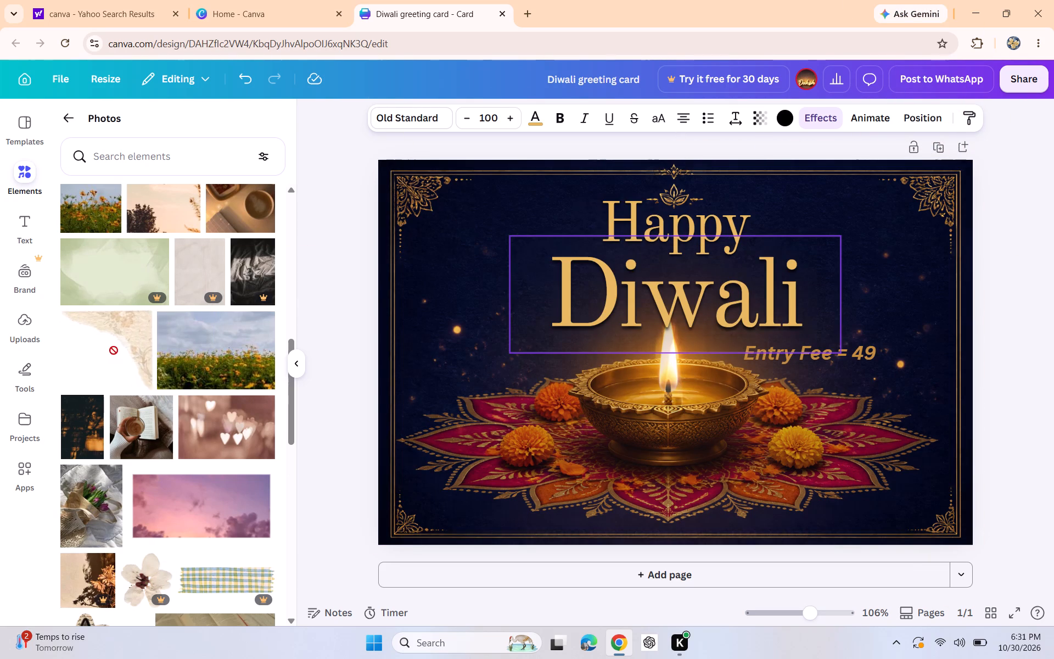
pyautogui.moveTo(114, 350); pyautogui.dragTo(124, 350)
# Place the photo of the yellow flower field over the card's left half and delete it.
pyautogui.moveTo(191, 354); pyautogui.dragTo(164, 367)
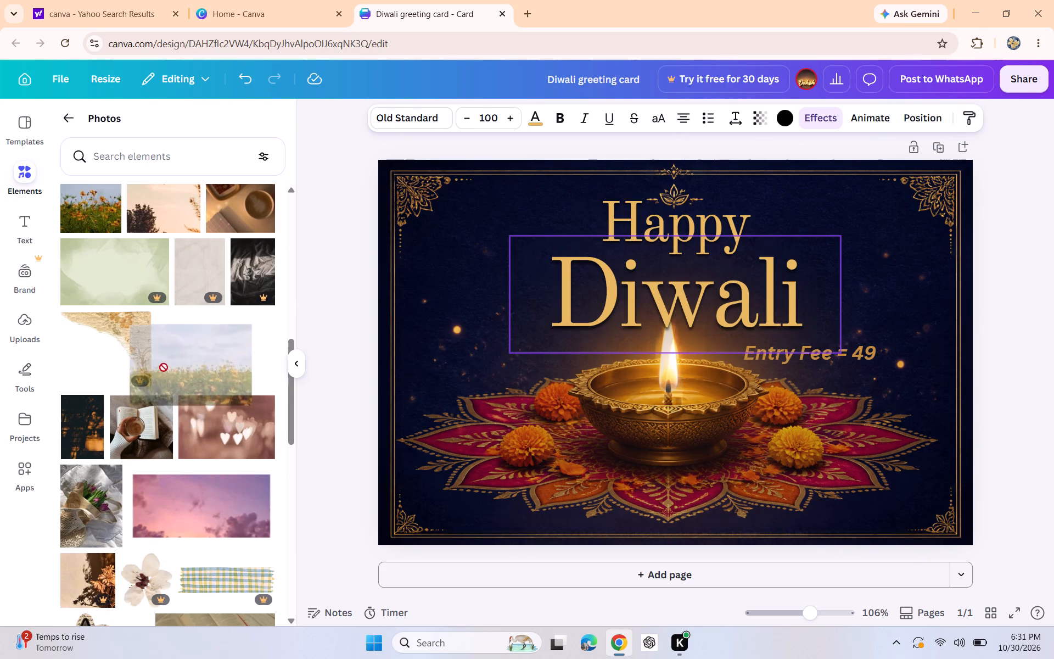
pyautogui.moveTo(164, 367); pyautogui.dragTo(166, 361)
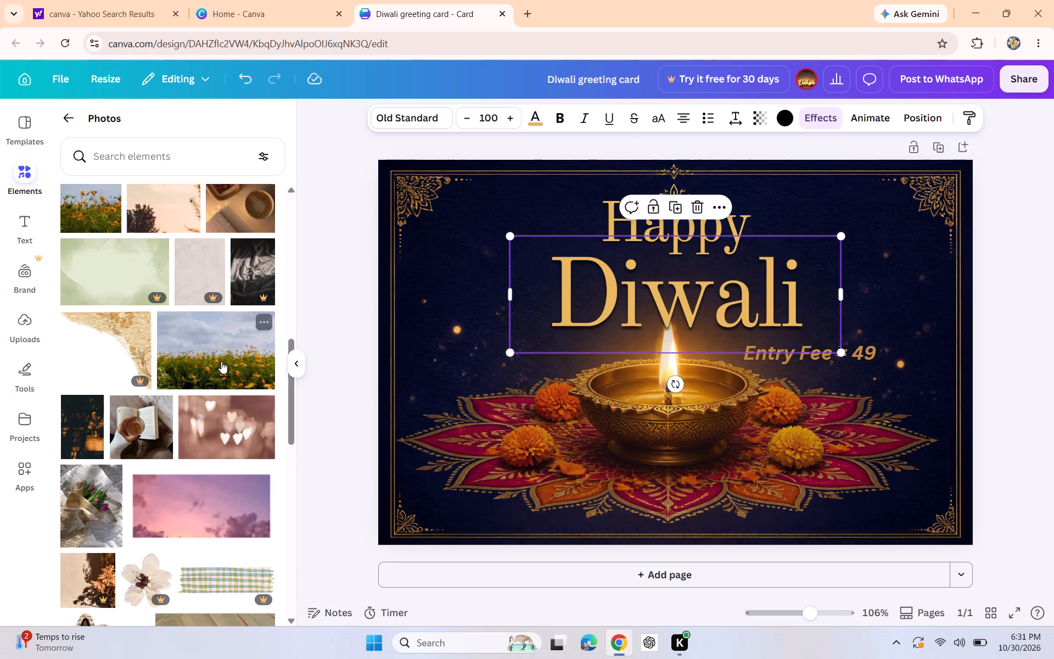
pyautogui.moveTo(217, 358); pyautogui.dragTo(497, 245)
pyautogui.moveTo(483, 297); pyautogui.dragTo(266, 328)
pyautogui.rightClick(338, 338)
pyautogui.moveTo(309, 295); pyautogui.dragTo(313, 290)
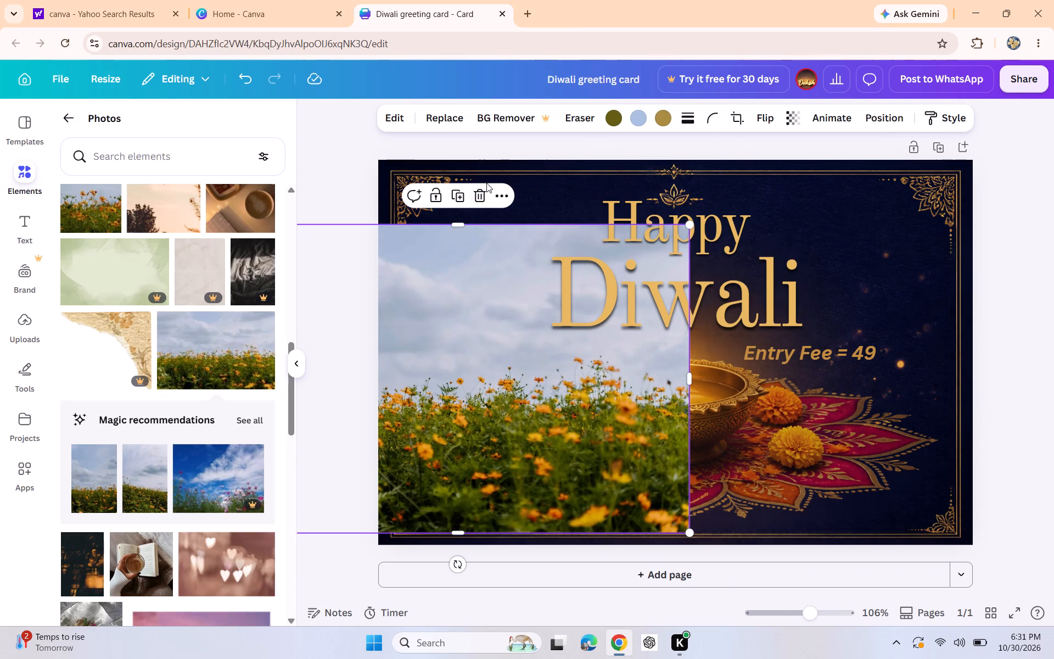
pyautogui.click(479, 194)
# Shift the diya and rangoli image slightly right so it is centred horizontally on the card.
pyautogui.scroll(-3, 199, 406)
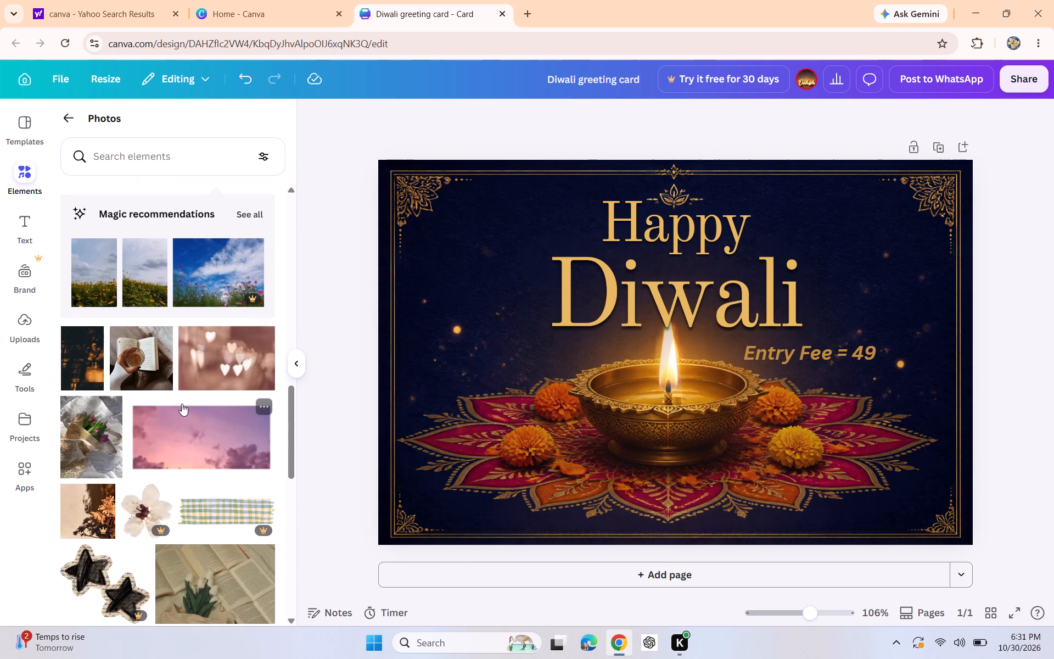
pyautogui.scroll(-1, 180, 398)
pyautogui.moveTo(673, 379); pyautogui.dragTo(677, 375)
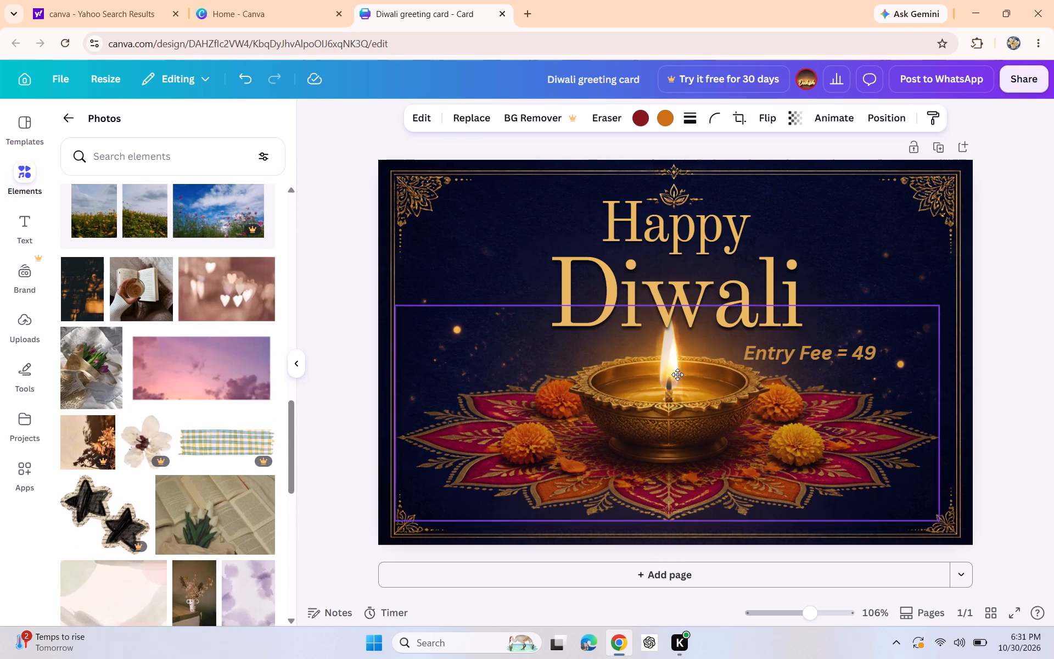
pyautogui.moveTo(677, 375); pyautogui.dragTo(676, 374)
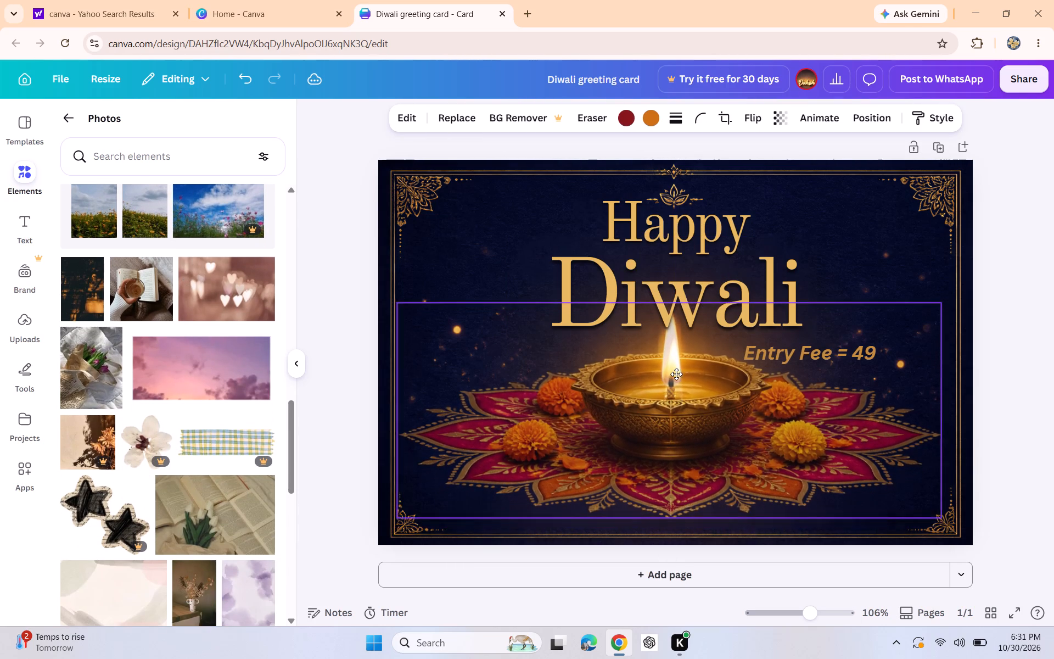
pyautogui.moveTo(676, 374); pyautogui.dragTo(678, 376)
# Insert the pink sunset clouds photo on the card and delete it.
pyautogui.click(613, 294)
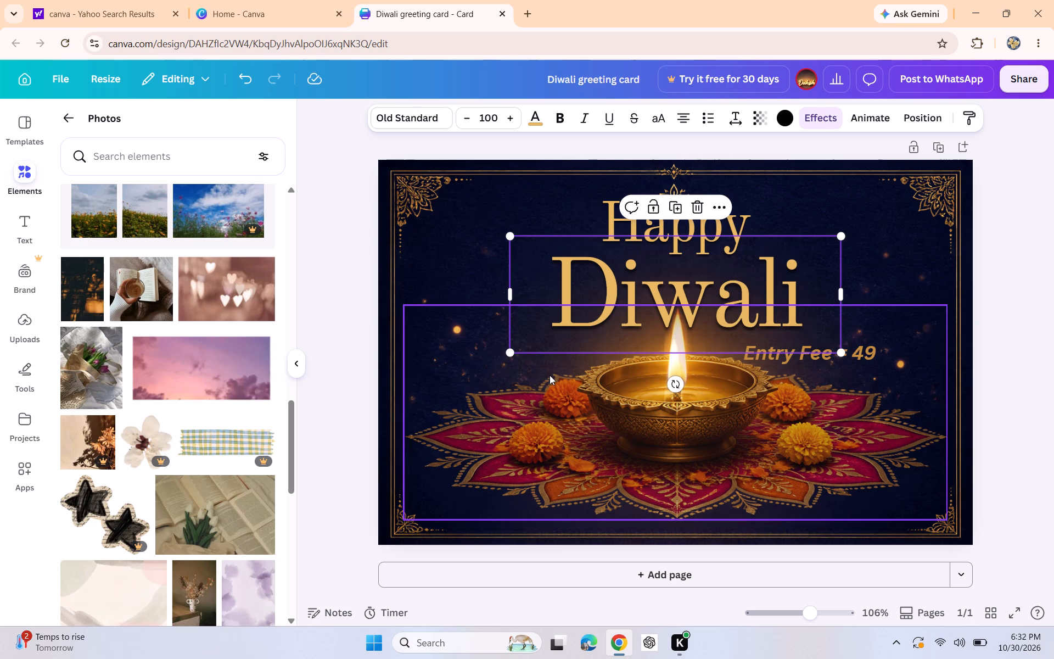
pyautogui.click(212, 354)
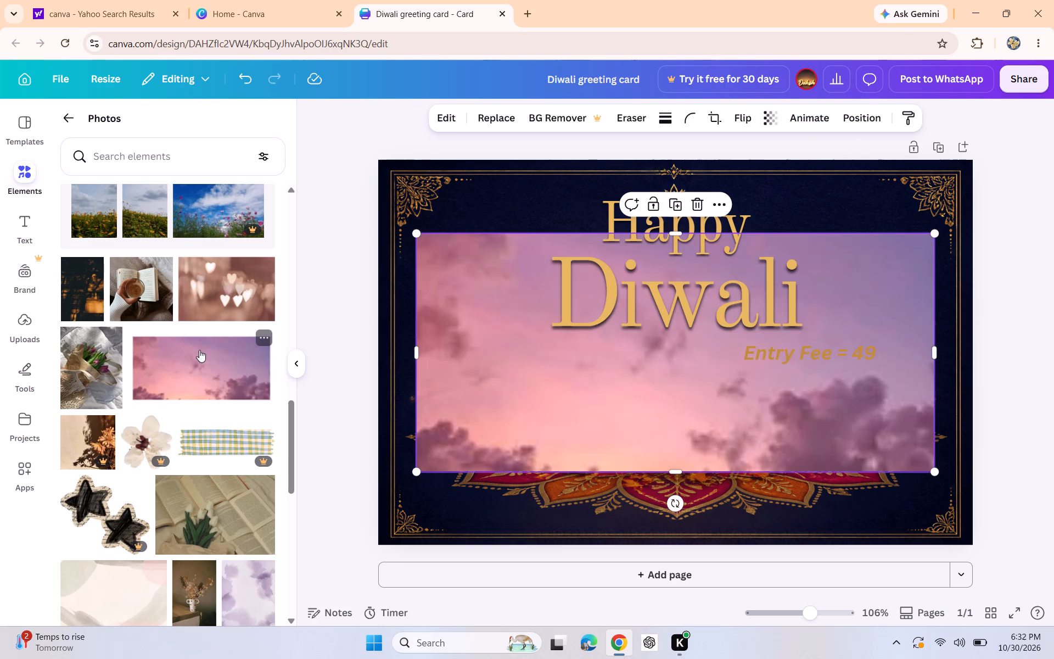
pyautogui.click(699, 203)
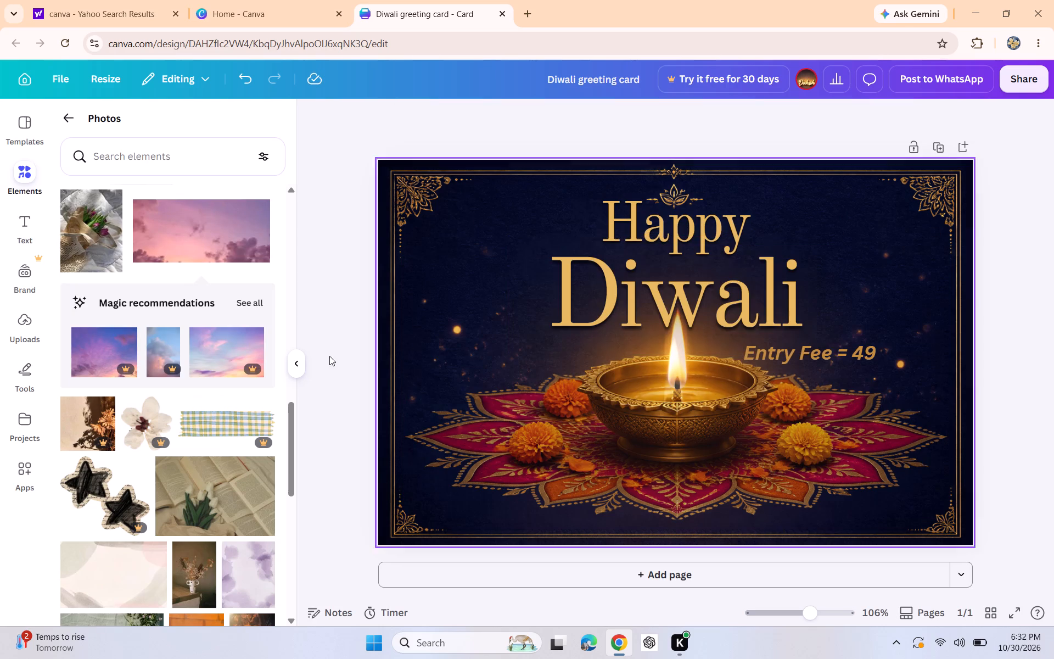
# Browse further through the photo elements for a decoration that suits the Diwali card.
pyautogui.scroll(-4, 200, 363)
pyautogui.scroll(-2, 149, 376)
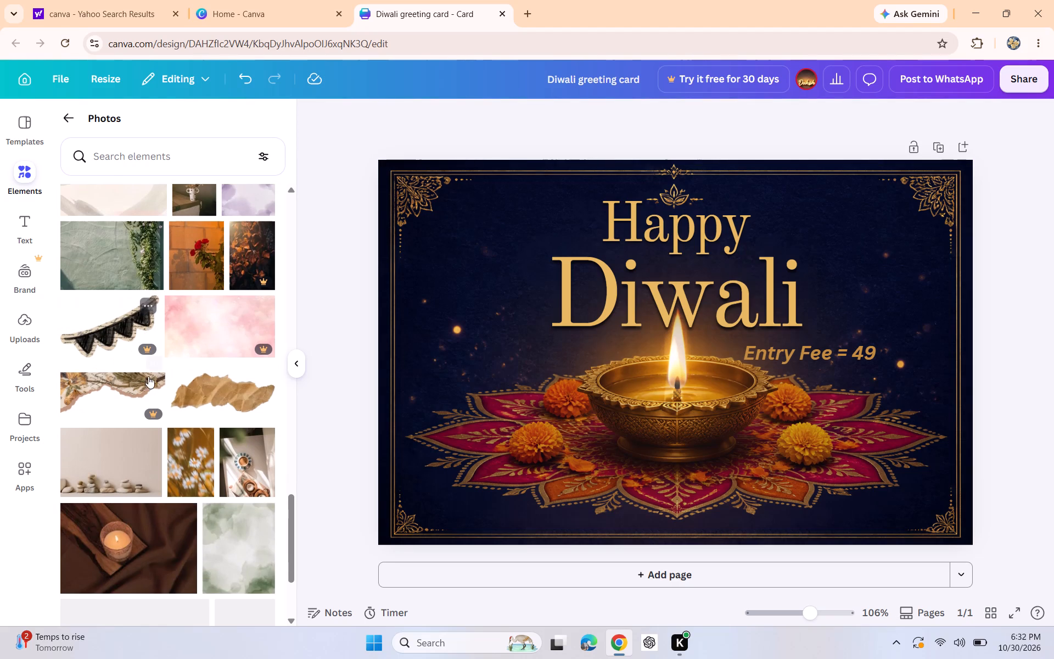
pyautogui.scroll(-7, 156, 354)
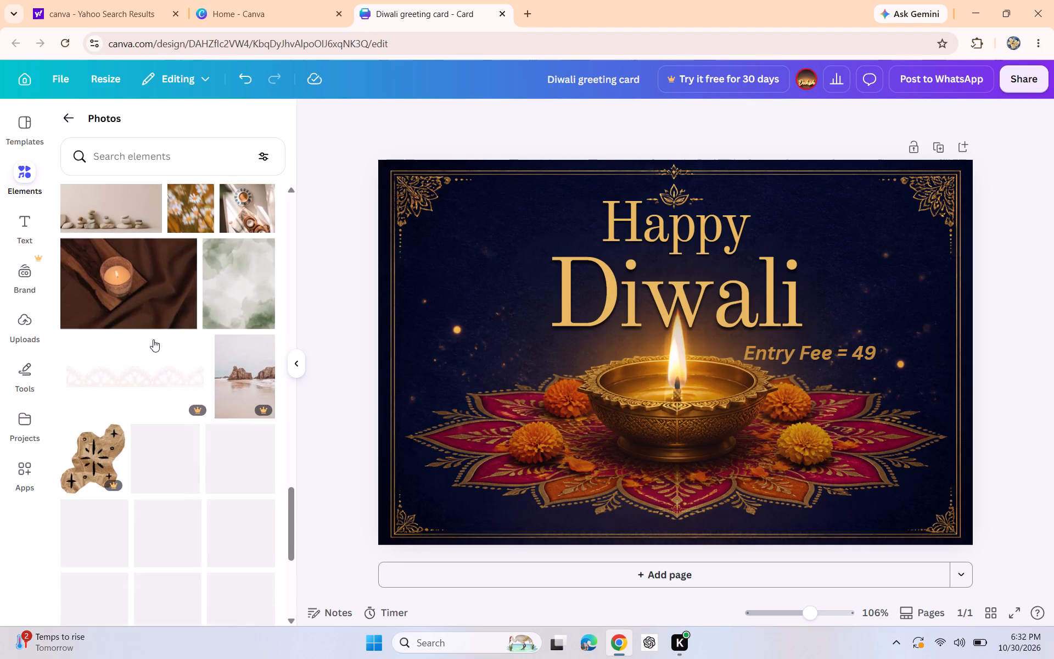
pyautogui.scroll(-4, 153, 338)
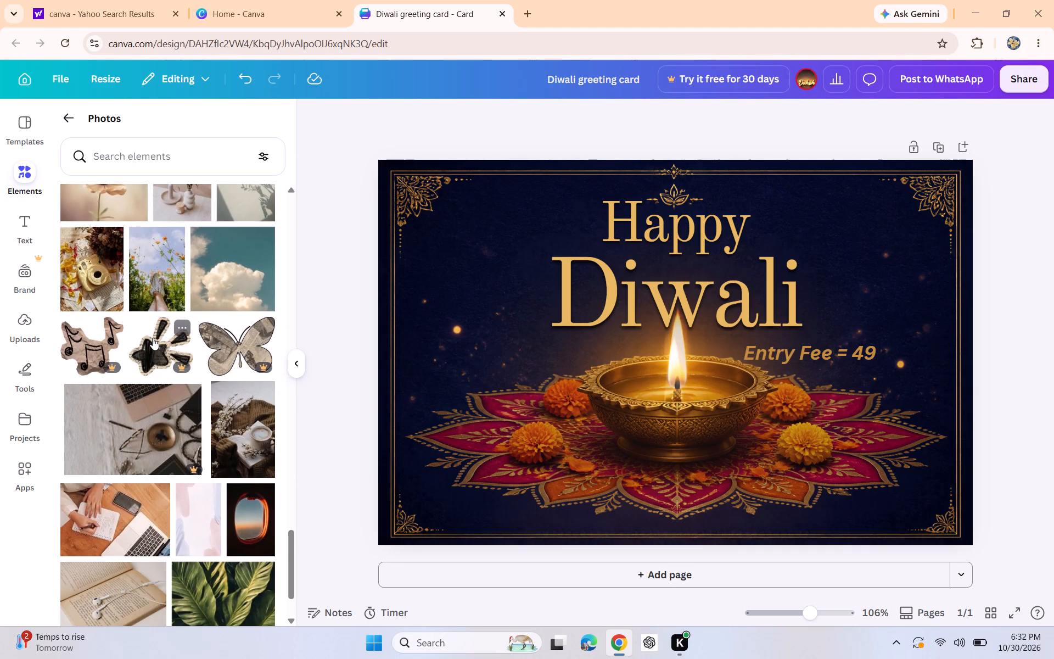
pyautogui.scroll(-3, 165, 319)
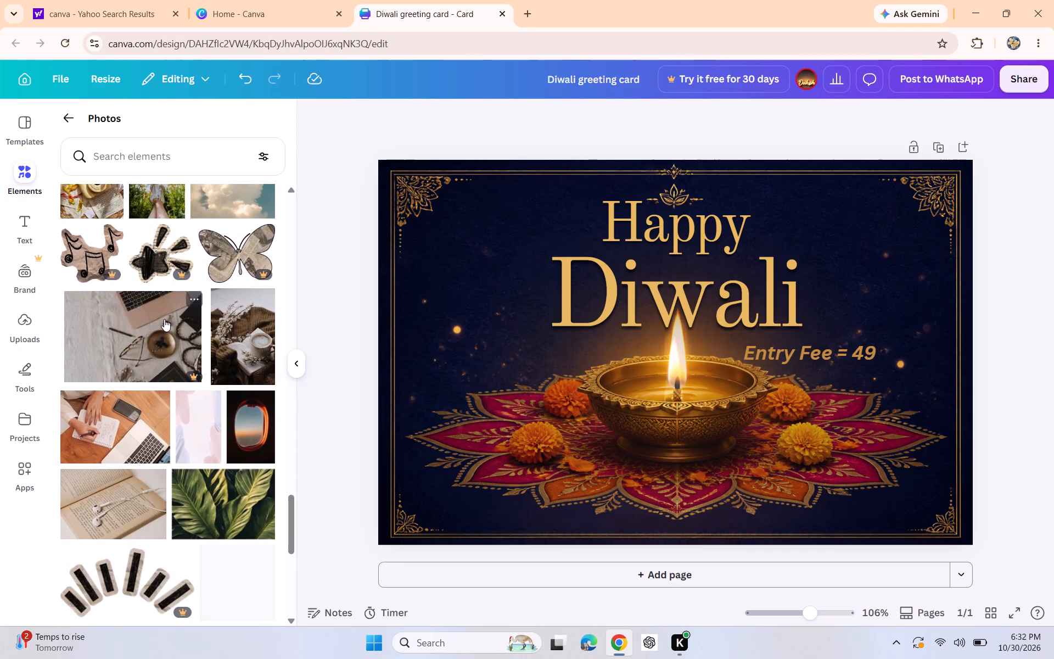
pyautogui.scroll(1, 164, 319)
pyautogui.scroll(-3, 164, 318)
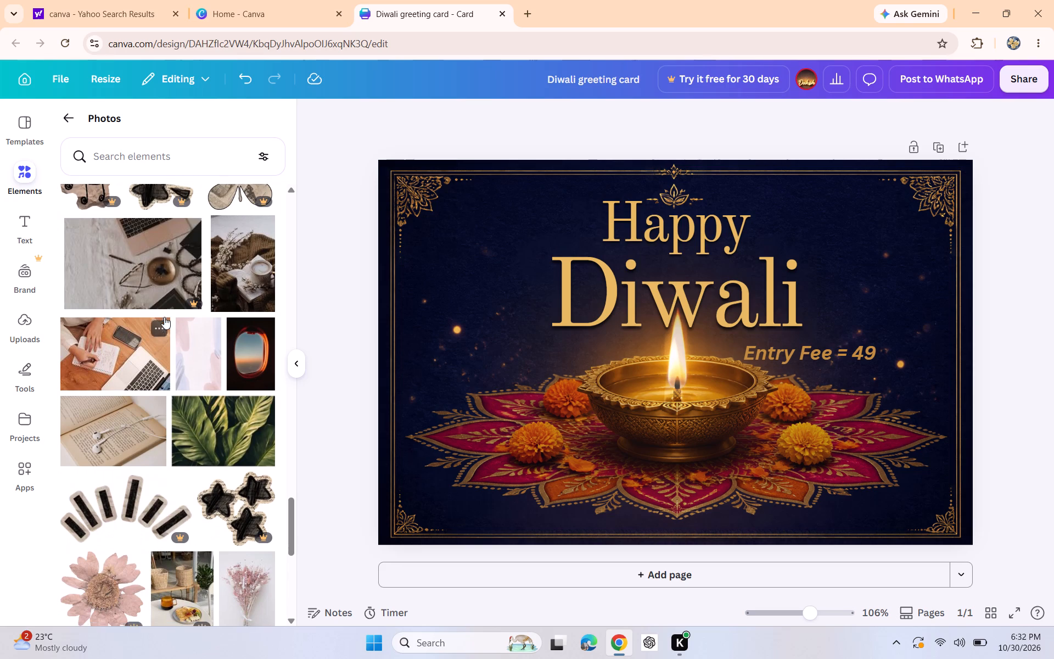
pyautogui.scroll(-5, 164, 317)
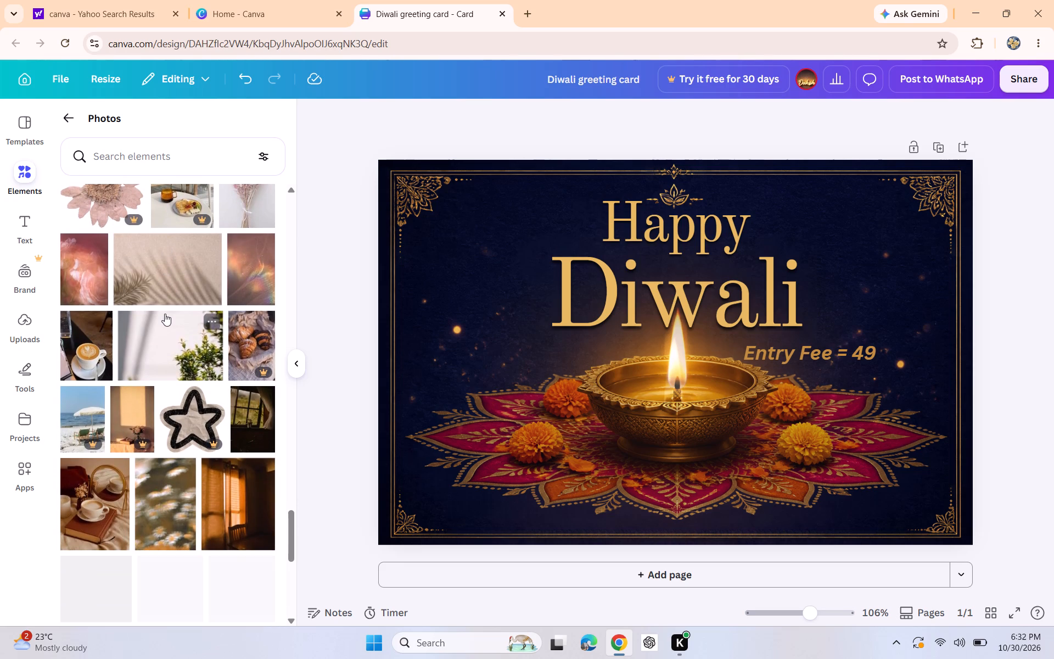
pyautogui.scroll(-5, 165, 314)
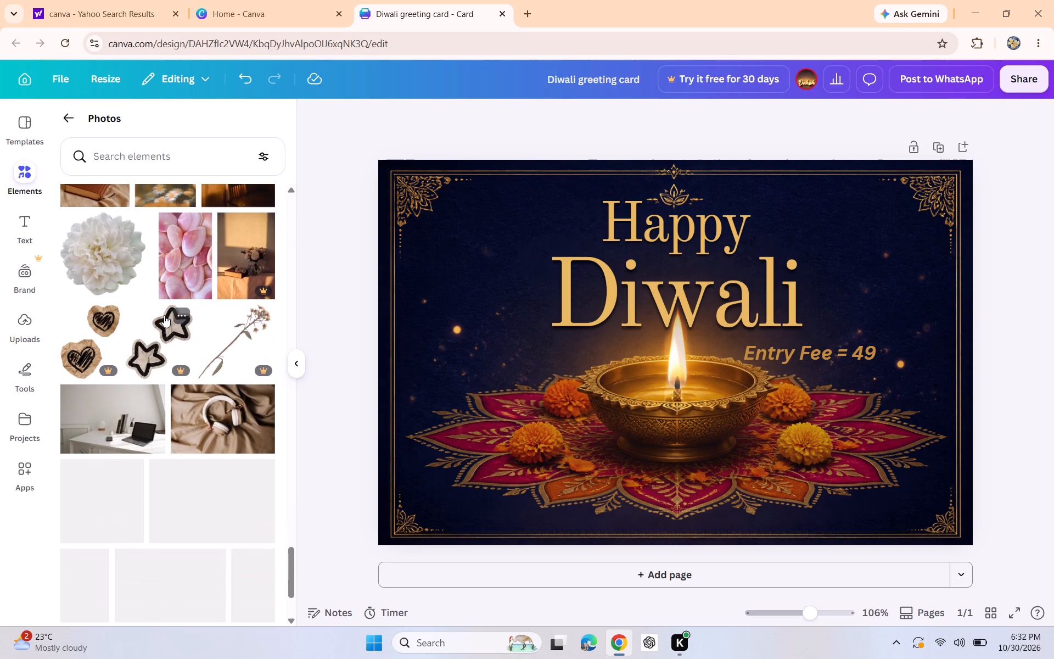
# Search the photos for "aesthetic flowers" and look through the results for a flower that suits the card.
pyautogui.click(137, 160)
pyautogui.write('flower')
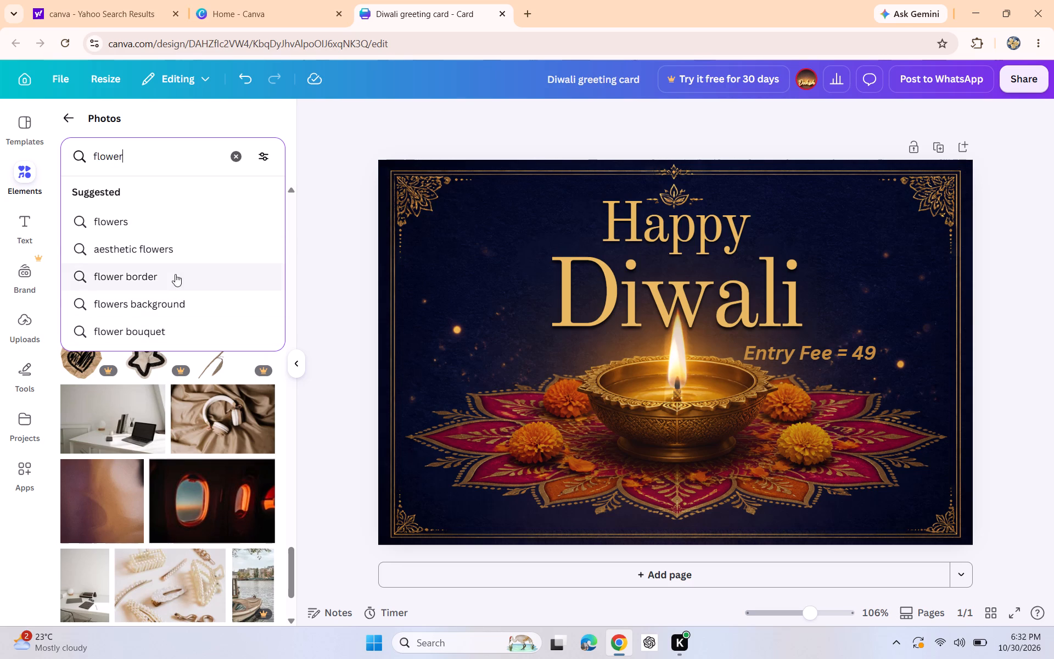
pyautogui.click(119, 250)
pyautogui.scroll(-2, 181, 246)
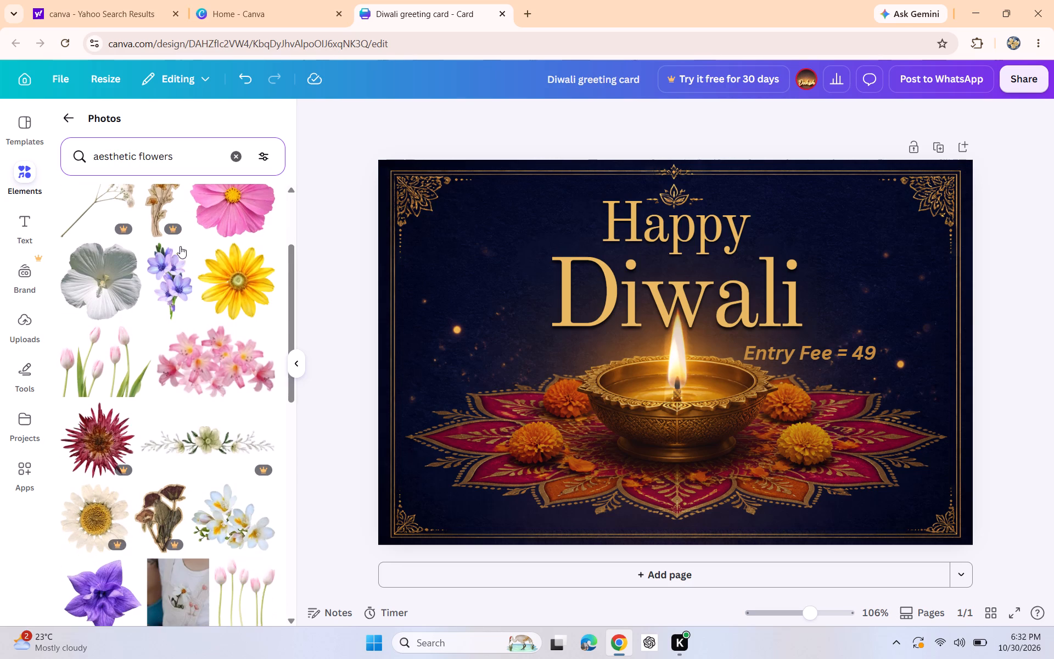
pyautogui.scroll(-2, 173, 255)
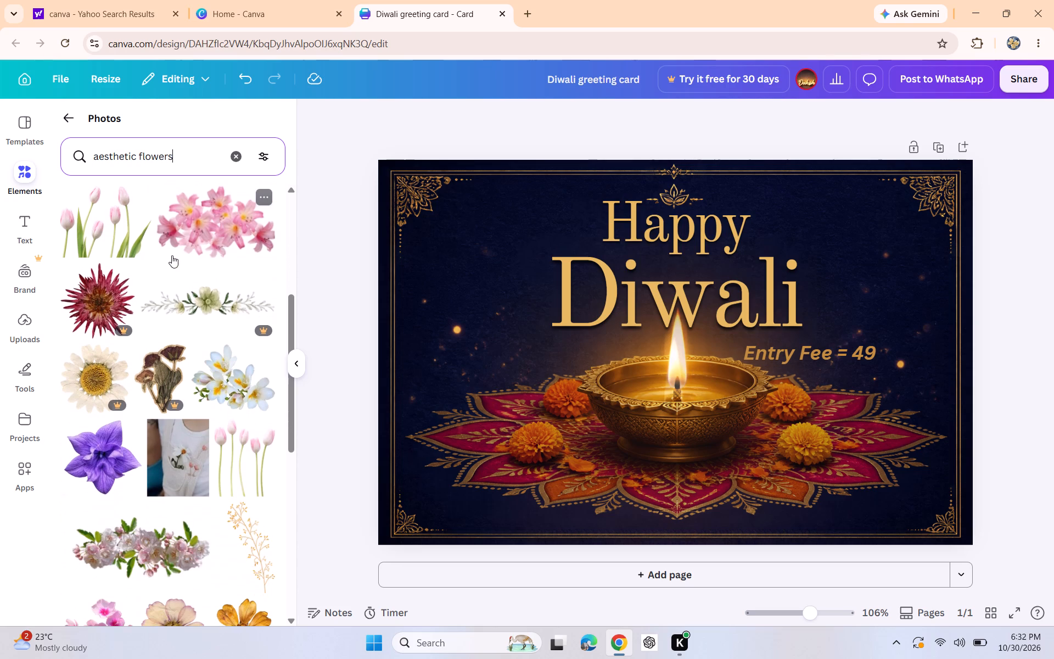
pyautogui.scroll(-2, 172, 255)
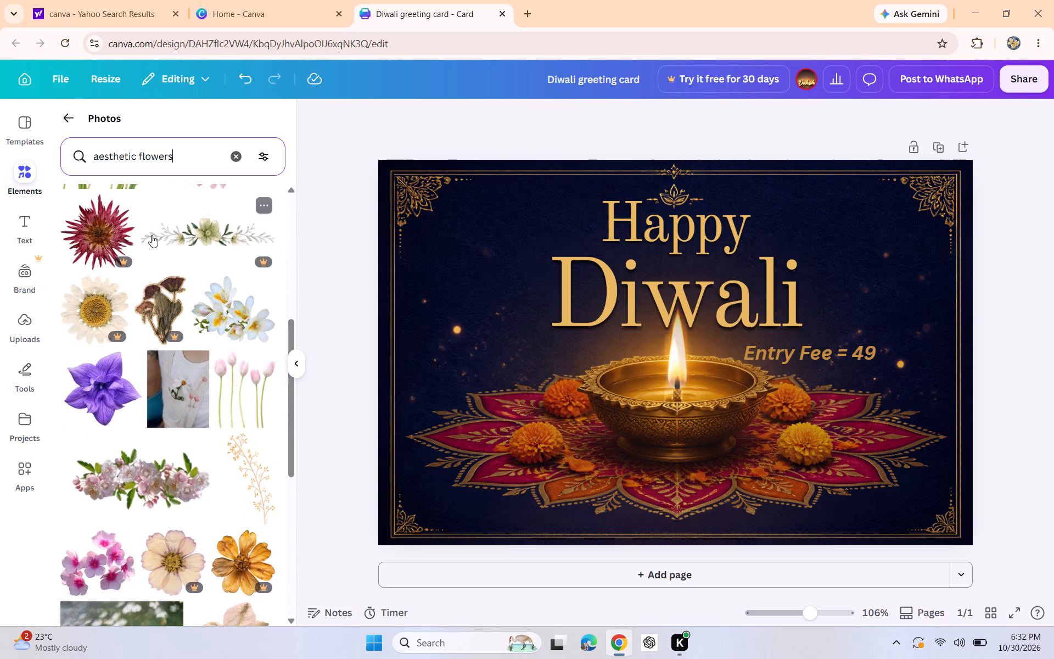
pyautogui.scroll(-1, 152, 235)
pyautogui.scroll(-2, 183, 272)
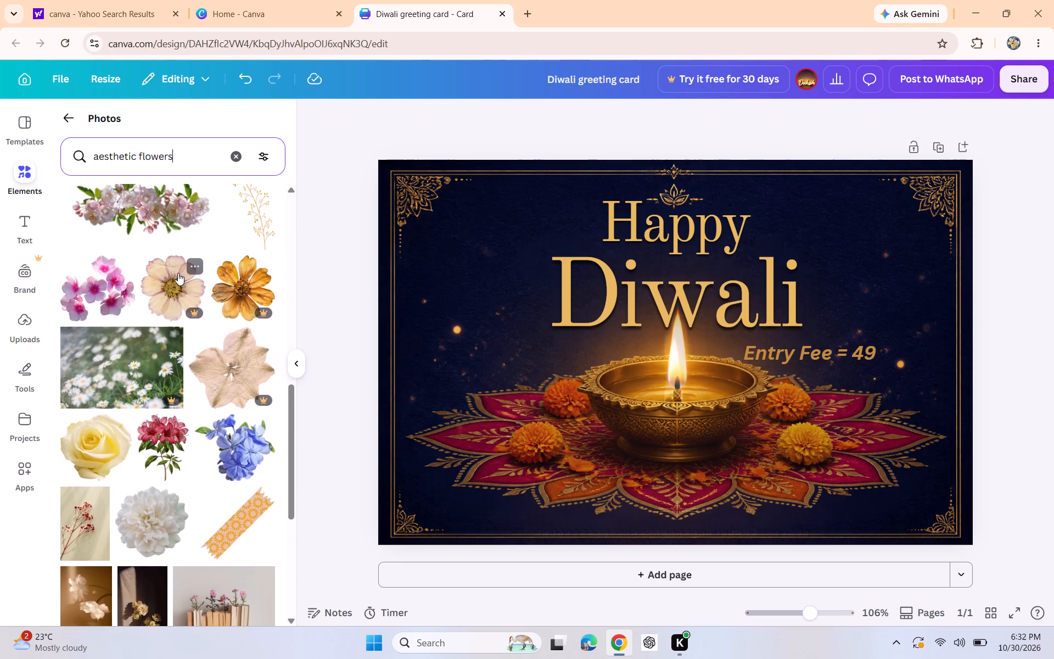
pyautogui.scroll(4, 178, 273)
pyautogui.scroll(-4, 169, 305)
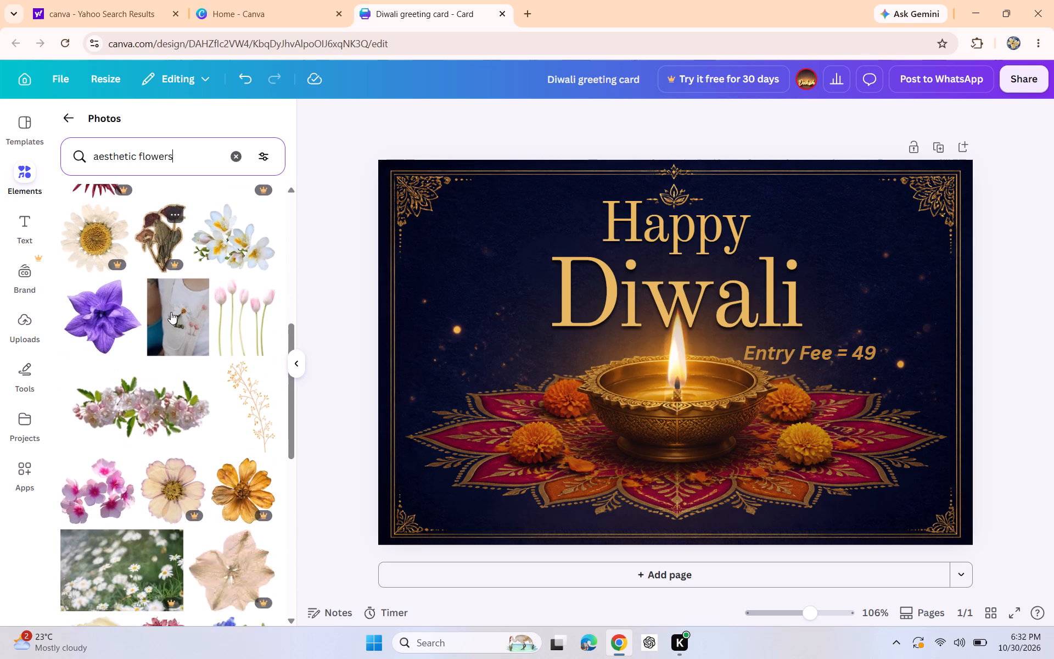
pyautogui.scroll(-3, 170, 309)
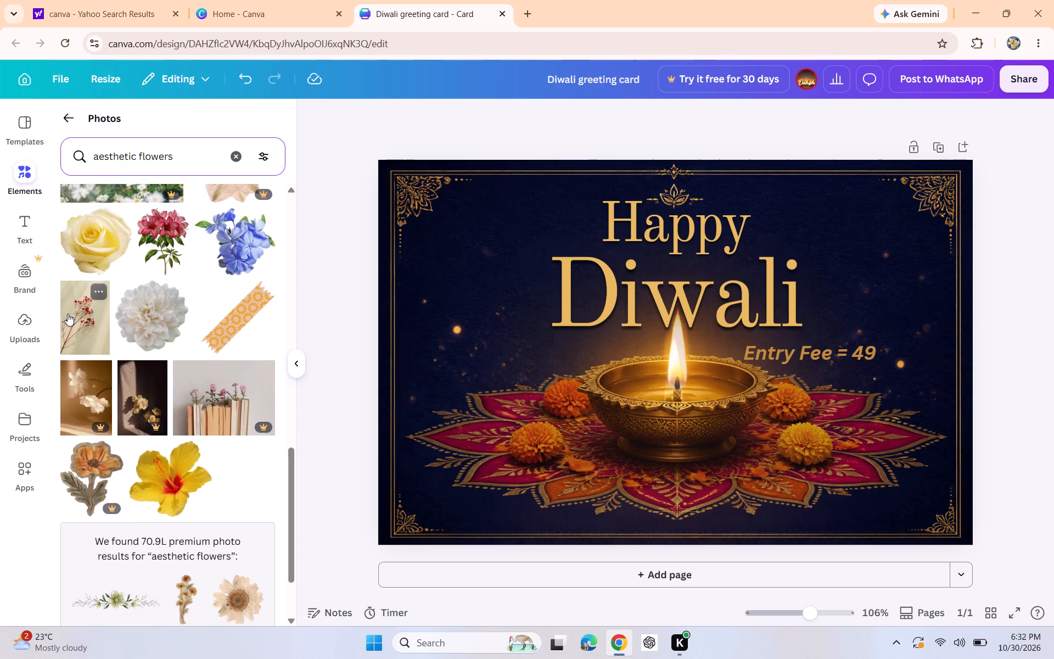
pyautogui.scroll(-1, 113, 306)
pyautogui.scroll(2, 113, 306)
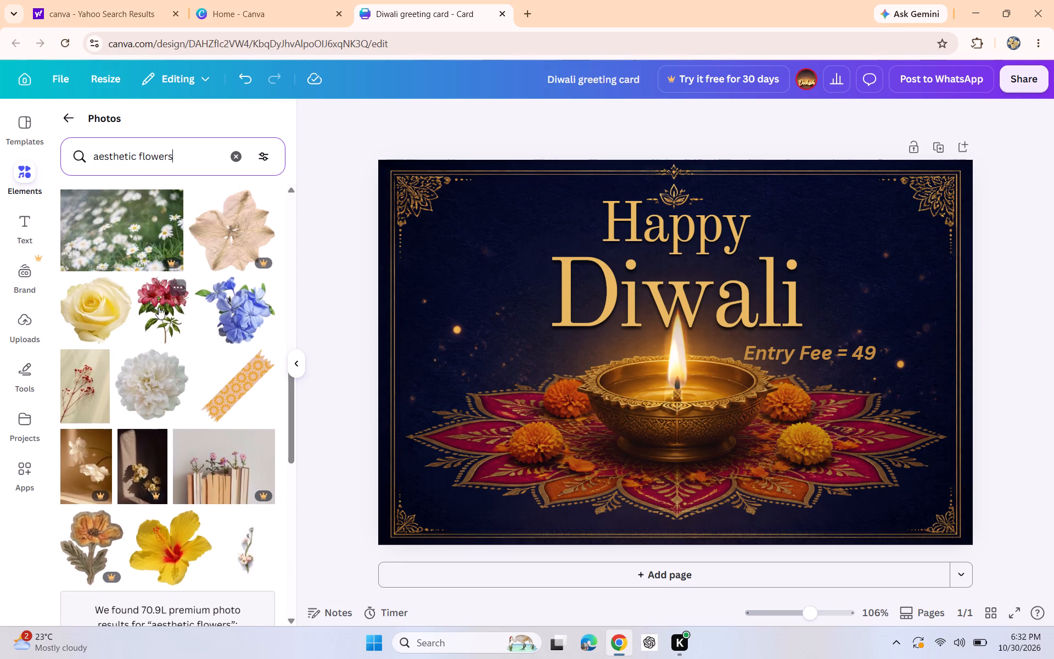
pyautogui.scroll(1, 149, 310)
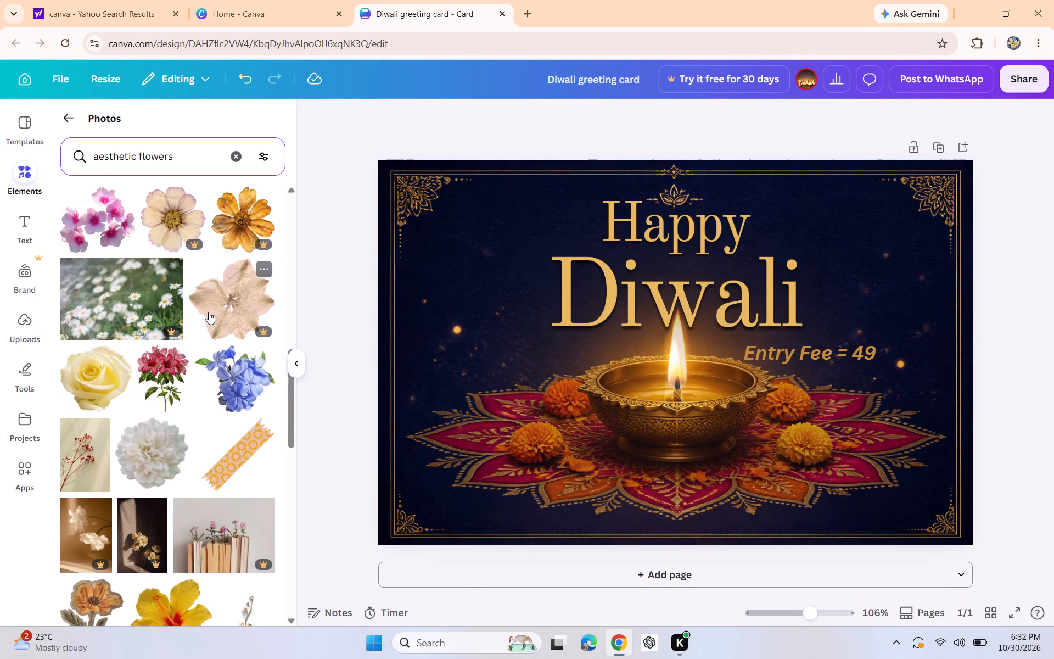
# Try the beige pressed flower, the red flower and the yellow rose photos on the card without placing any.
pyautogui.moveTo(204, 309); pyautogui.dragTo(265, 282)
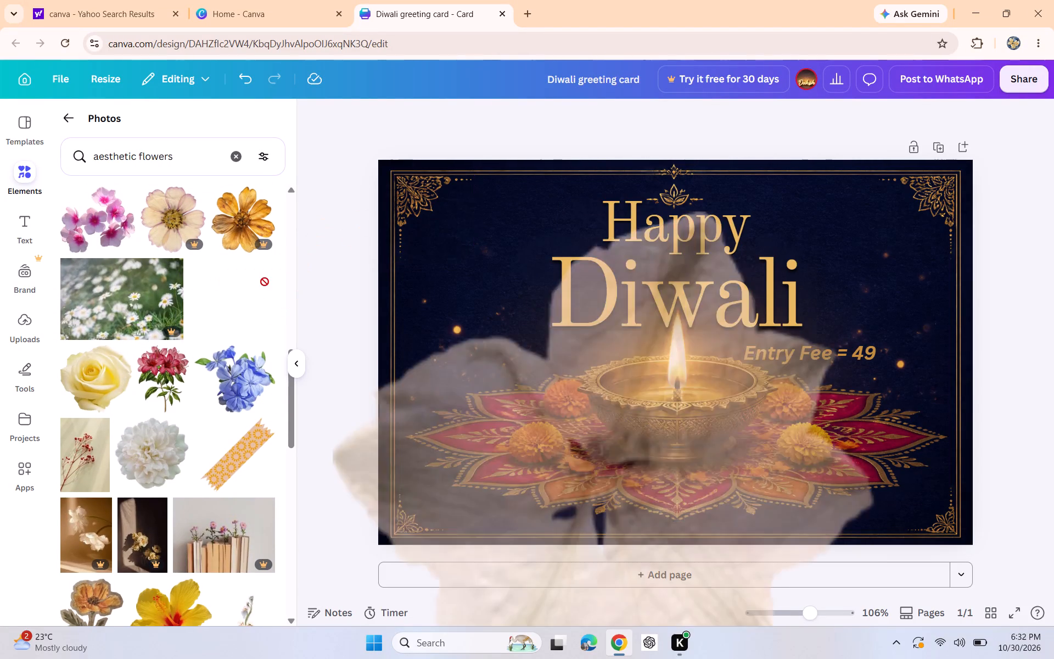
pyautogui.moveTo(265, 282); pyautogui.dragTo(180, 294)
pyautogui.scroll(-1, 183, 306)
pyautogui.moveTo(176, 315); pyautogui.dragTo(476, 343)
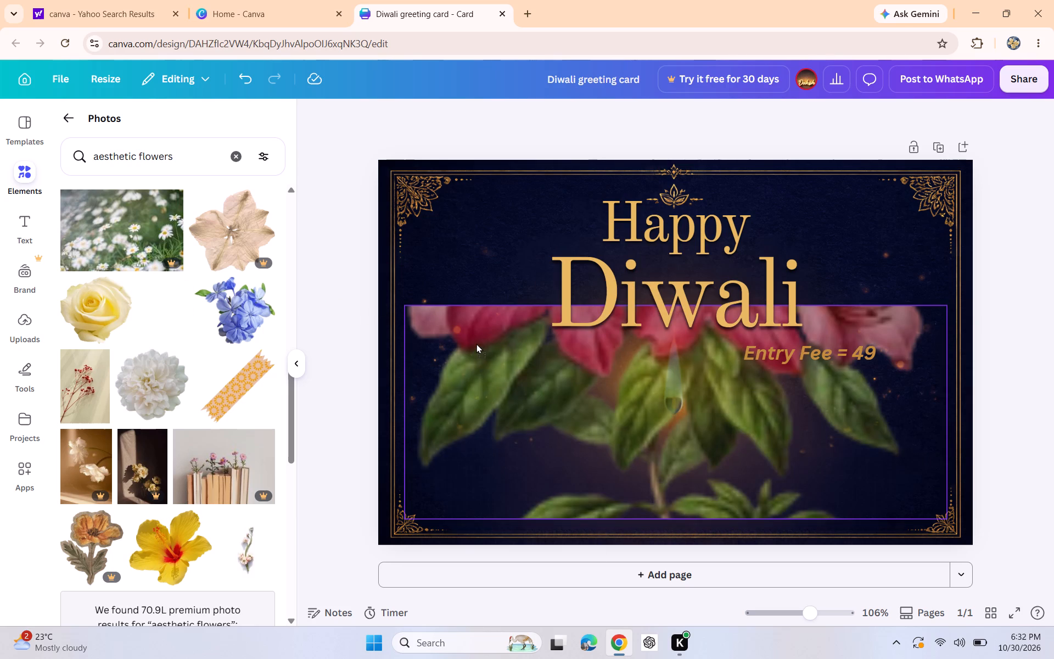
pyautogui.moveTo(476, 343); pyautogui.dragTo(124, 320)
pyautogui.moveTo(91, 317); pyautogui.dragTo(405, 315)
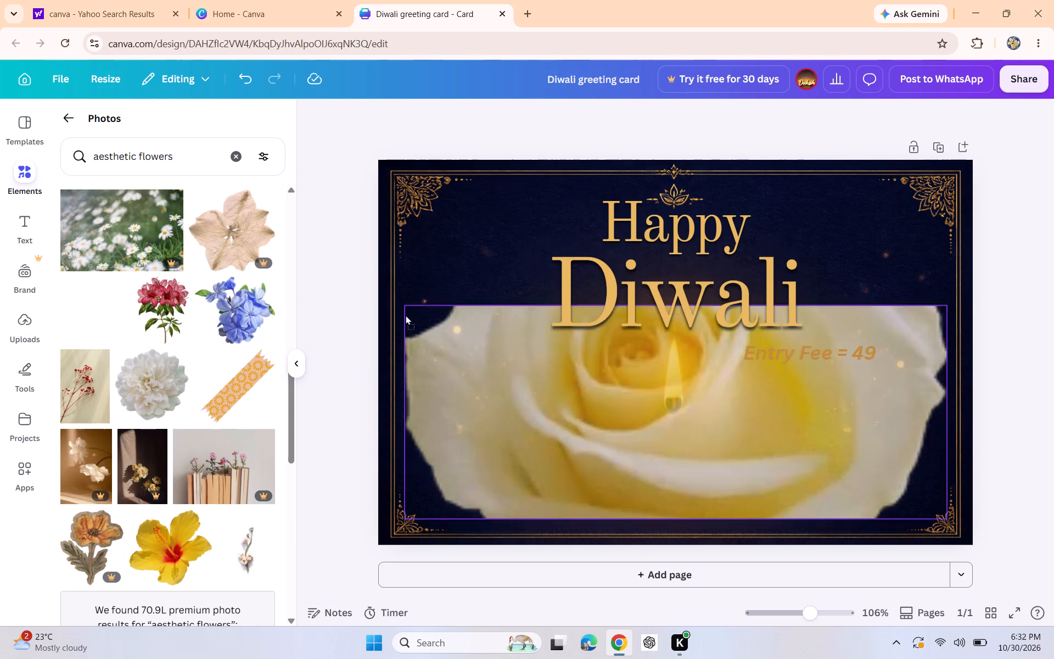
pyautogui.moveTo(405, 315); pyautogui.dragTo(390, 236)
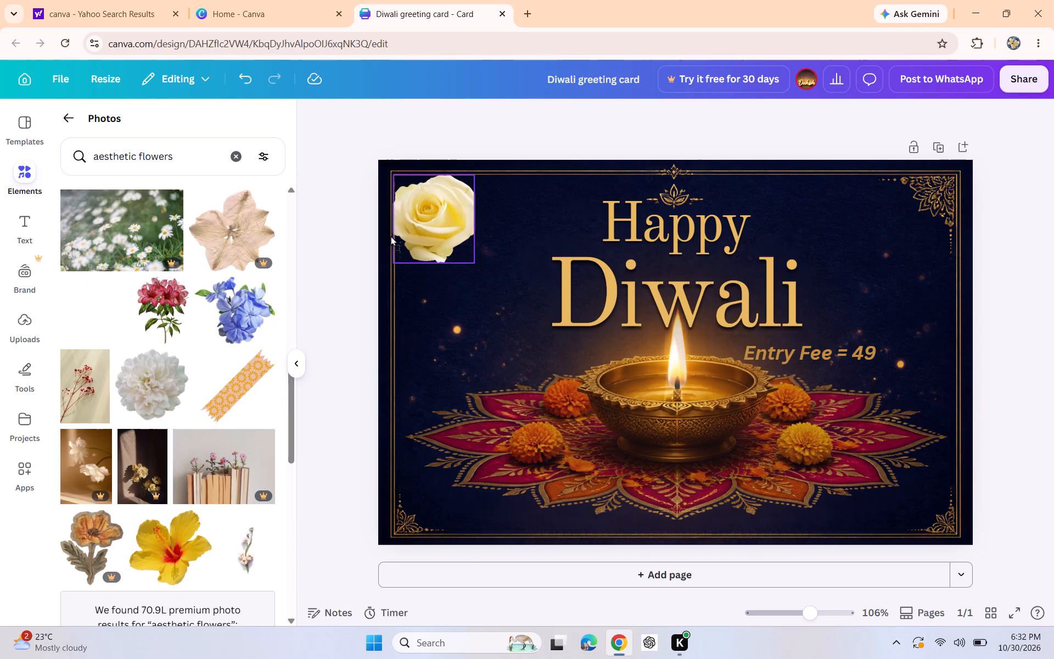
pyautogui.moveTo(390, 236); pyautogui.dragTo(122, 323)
# Replace the photo search with "boader design" and place the rectangular pink rose border photo on the card.
pyautogui.rightClick(229, 157)
pyautogui.click(229, 157)
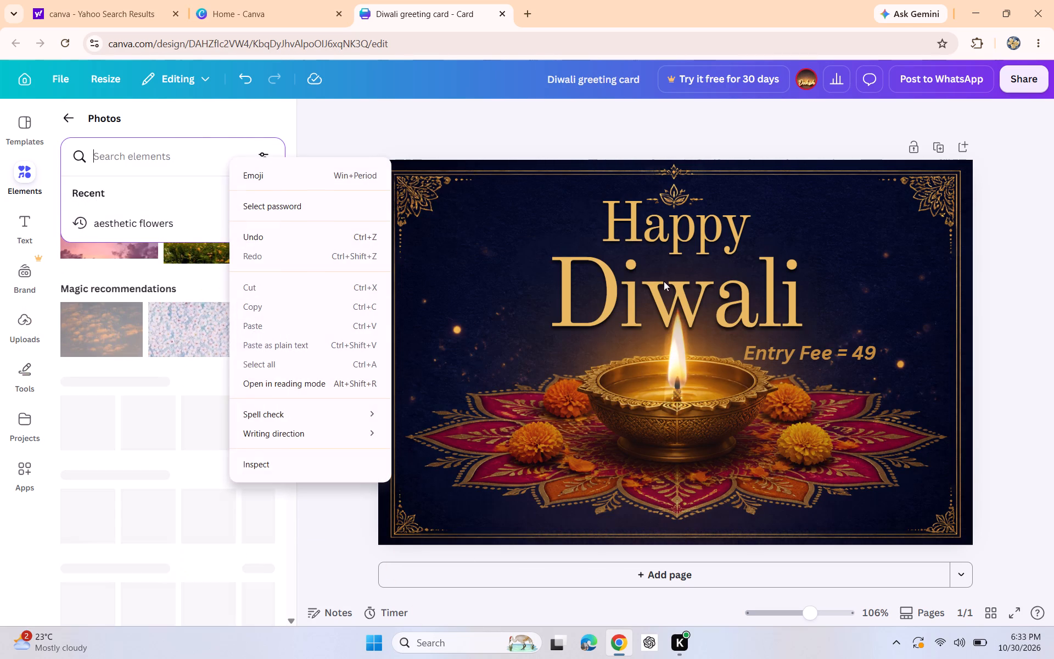
pyautogui.click(147, 153)
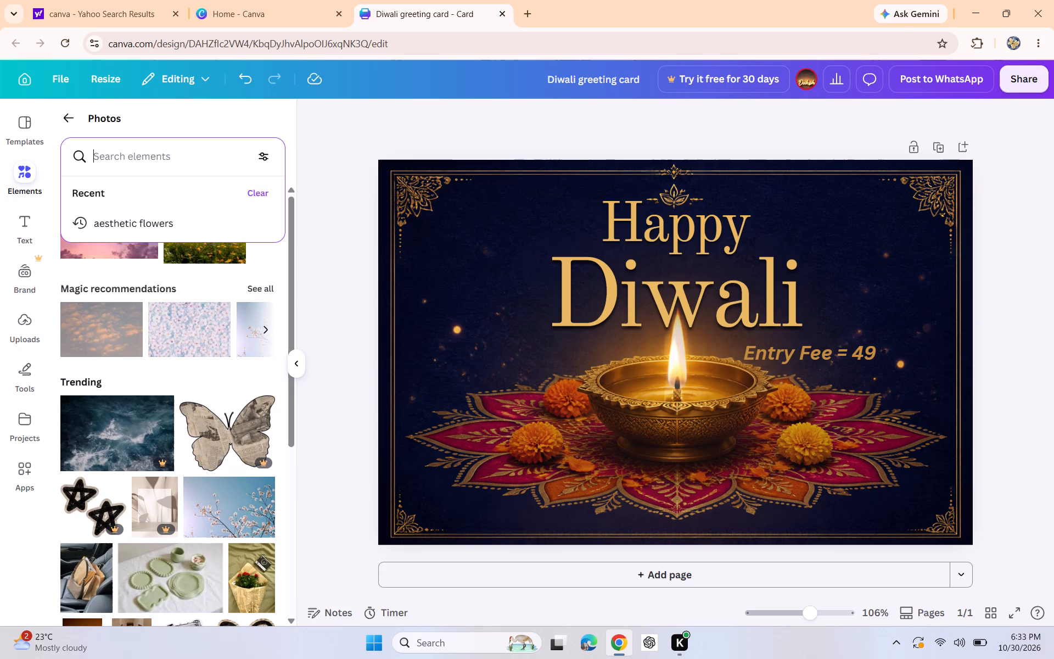
pyautogui.write('boader')
pyautogui.click(130, 224)
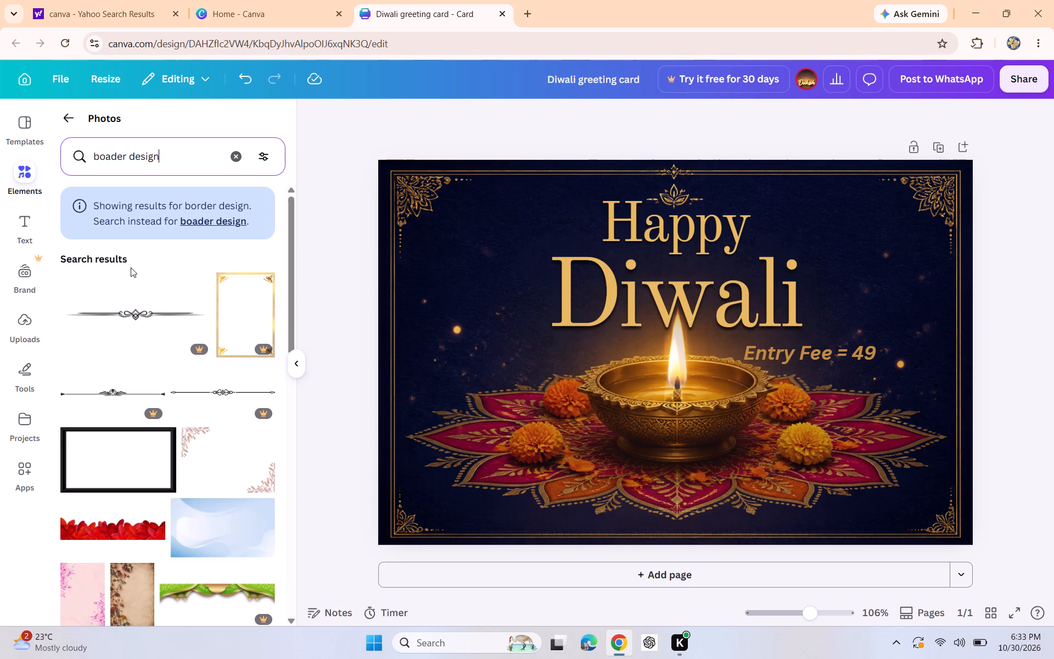
pyautogui.scroll(-4, 131, 267)
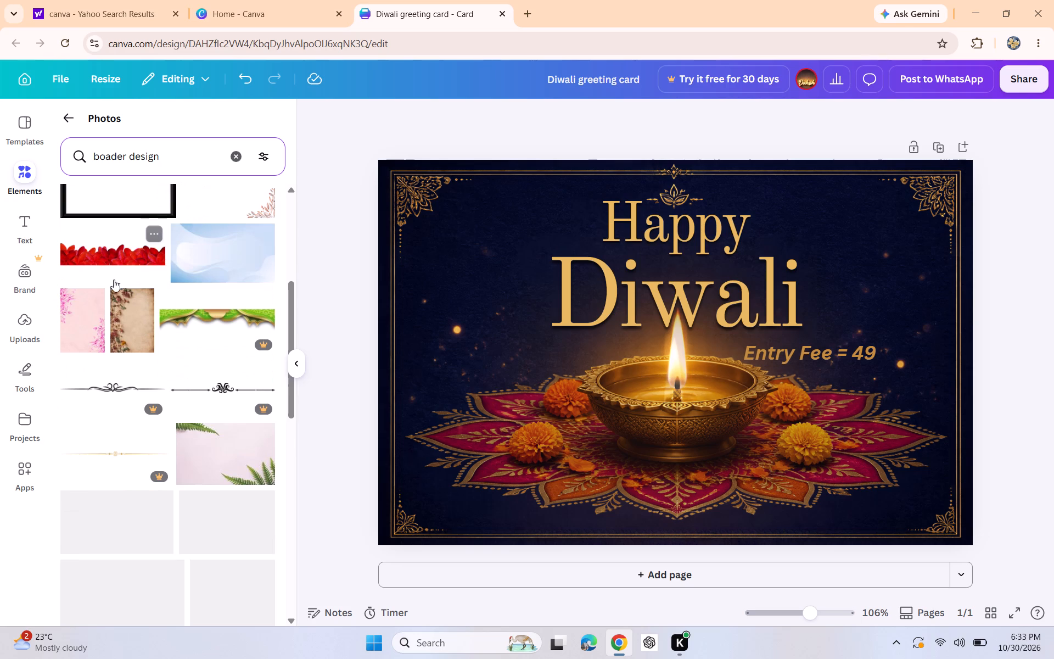
pyautogui.scroll(-3, 114, 280)
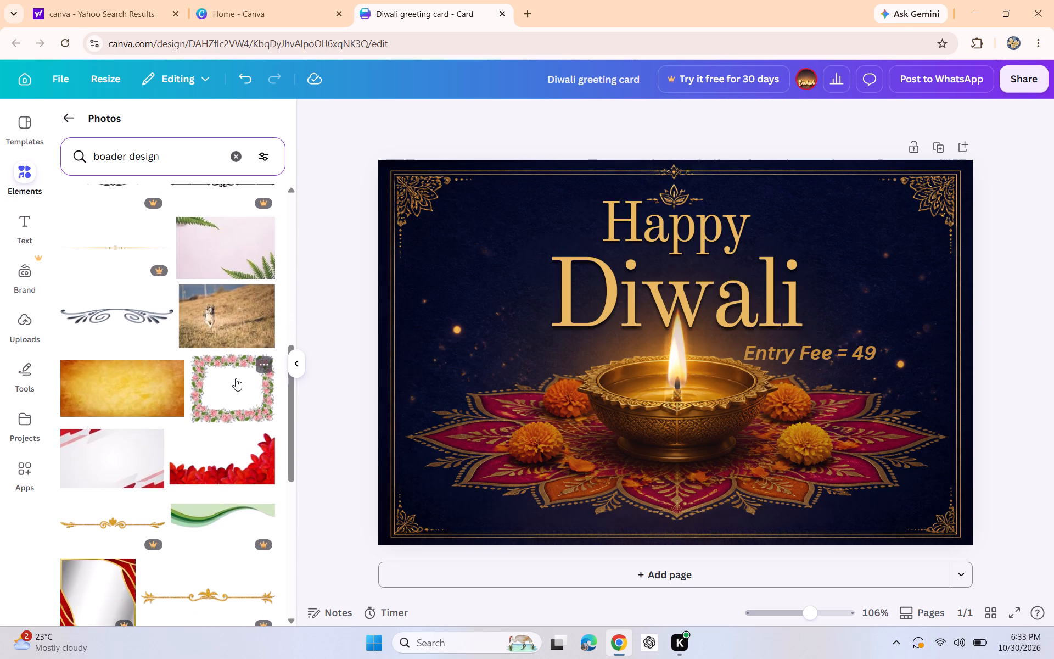
pyautogui.moveTo(236, 378); pyautogui.dragTo(552, 204)
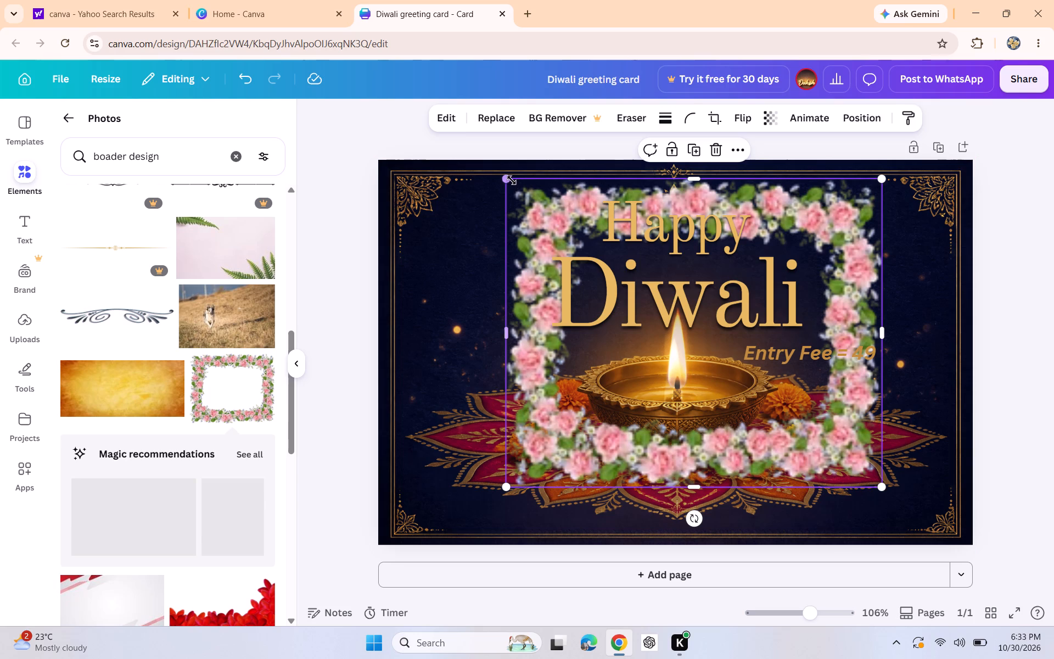
# Enlarge the pink rose border to about 6.3 wide by 5.1 high and centre it horizontally on the card.
pyautogui.moveTo(511, 180); pyautogui.dragTo(369, 224)
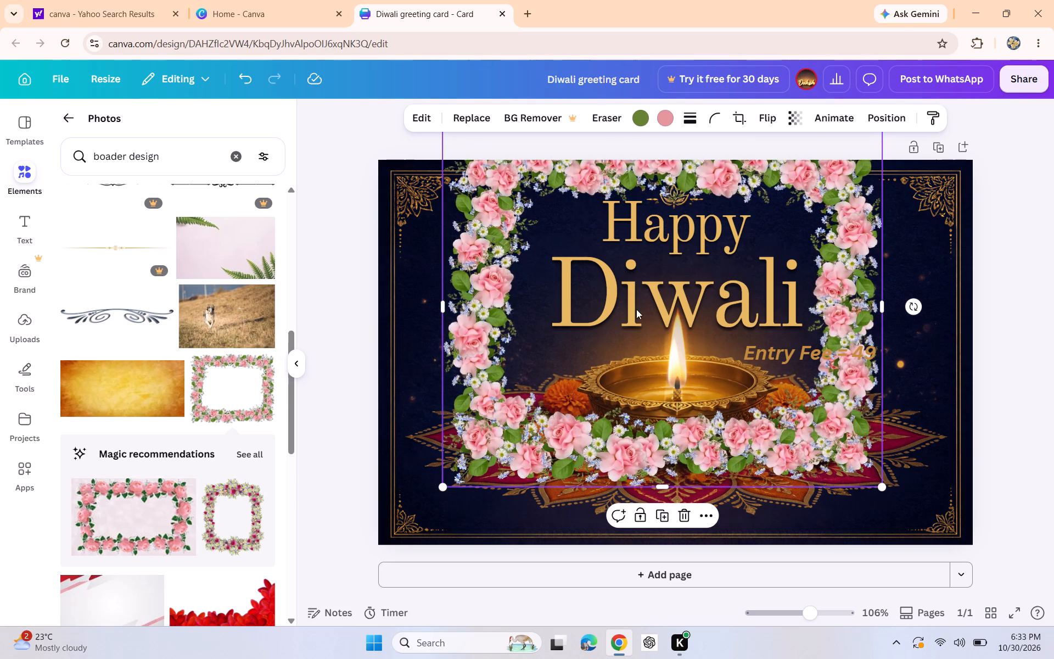
pyautogui.moveTo(542, 458); pyautogui.dragTo(538, 502)
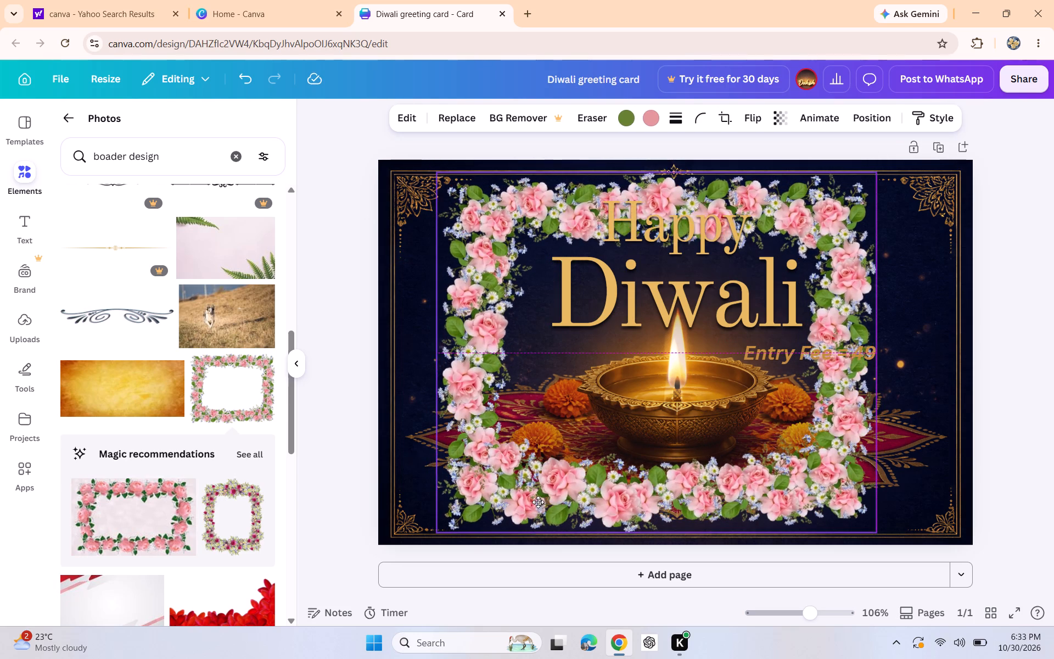
pyautogui.moveTo(538, 502); pyautogui.dragTo(554, 498)
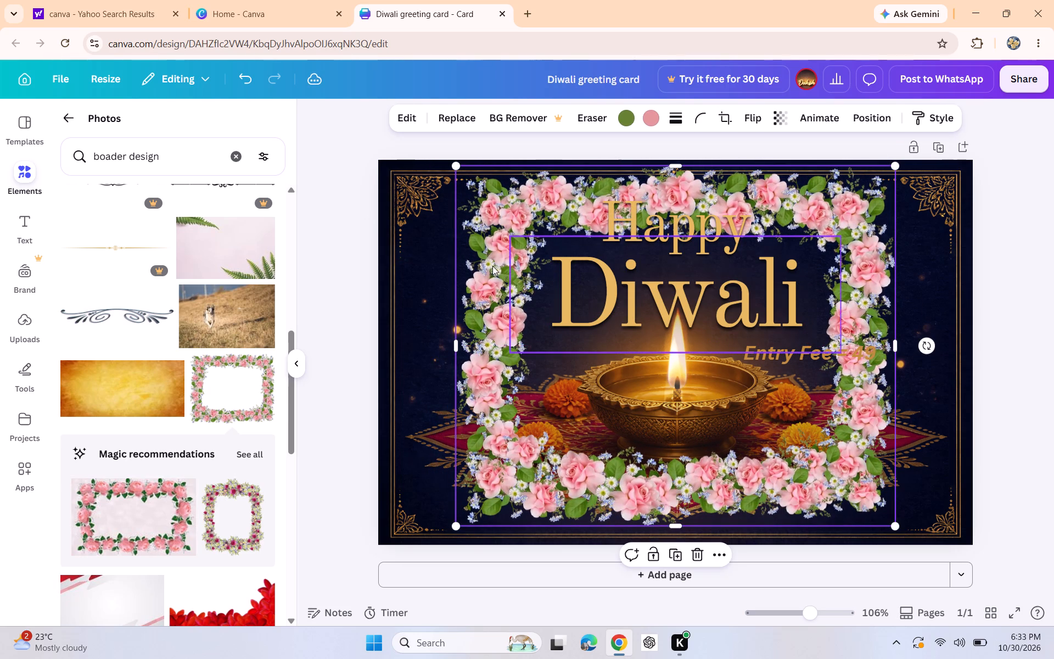
pyautogui.moveTo(459, 164); pyautogui.dragTo(433, 180)
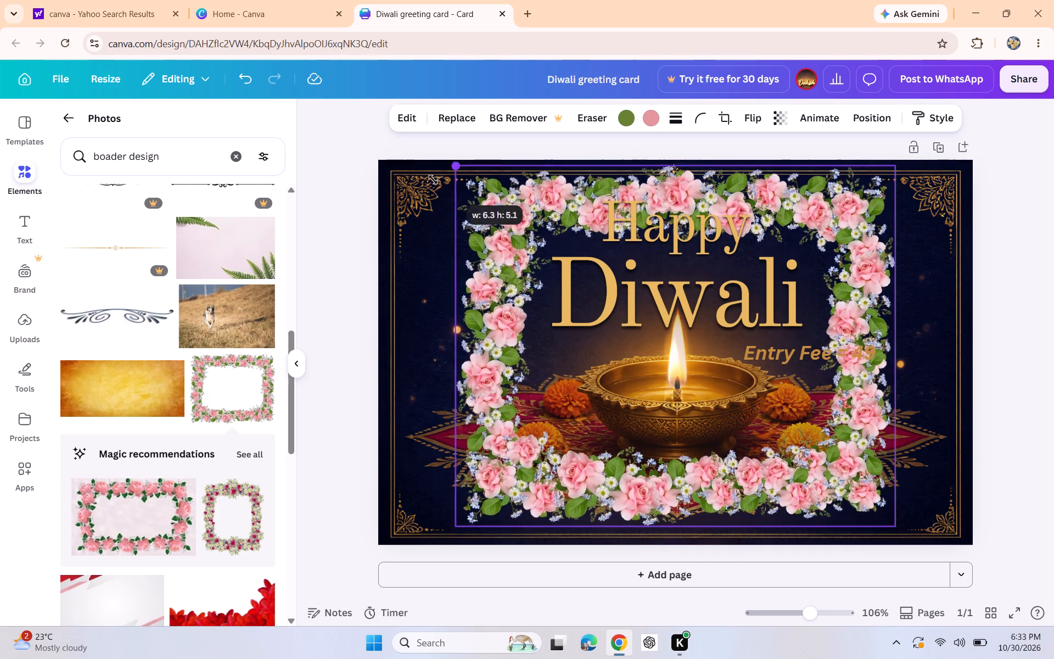
pyautogui.moveTo(433, 180); pyautogui.dragTo(352, 284)
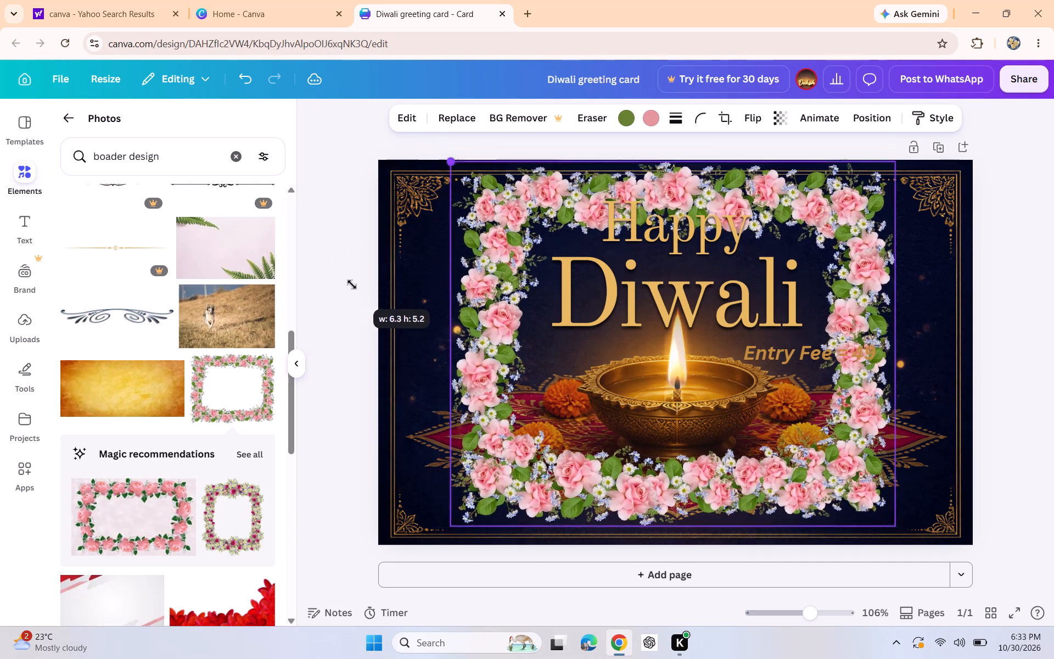
pyautogui.moveTo(352, 284); pyautogui.dragTo(359, 286)
# Stretch the pink rose border to about 8.9 wide by 5.7 high so it spans the card.
pyautogui.moveTo(454, 343); pyautogui.dragTo(396, 345)
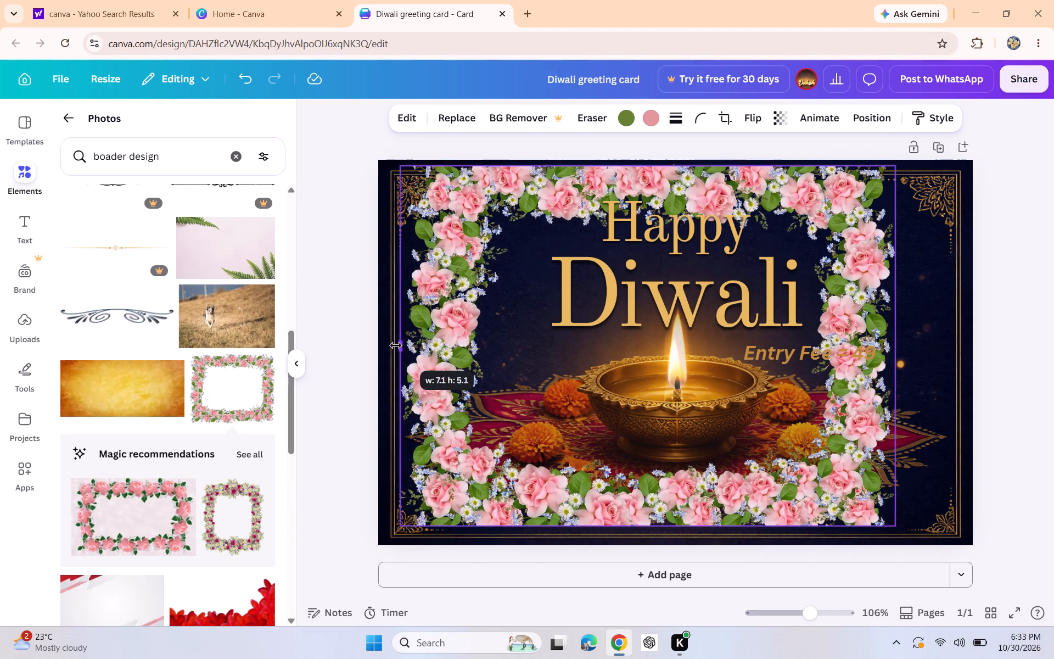
pyautogui.moveTo(396, 345); pyautogui.dragTo(345, 350)
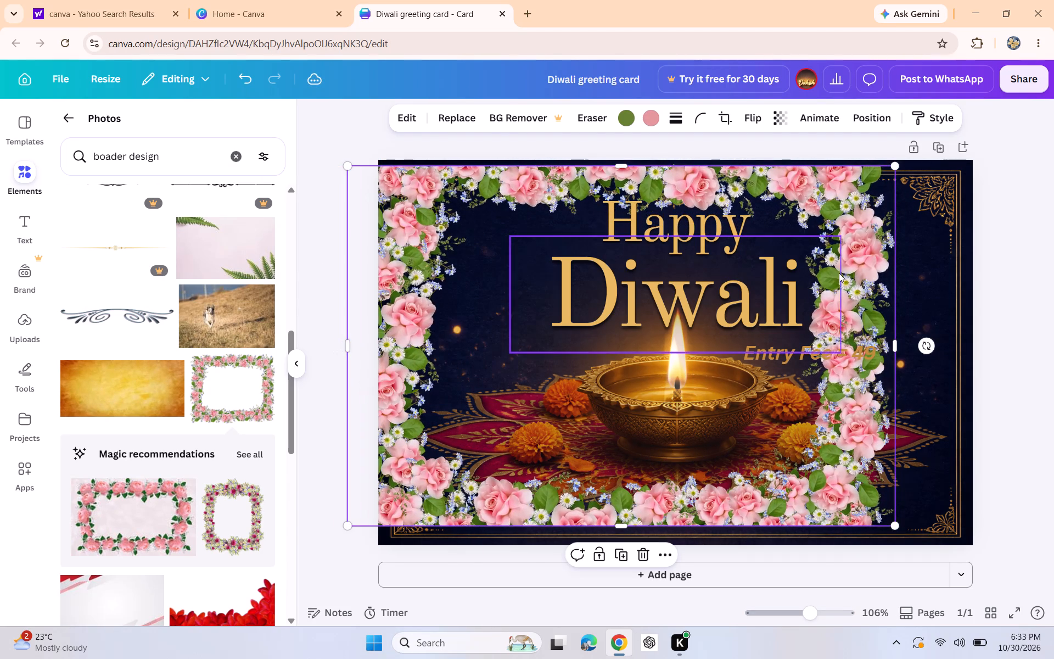
pyautogui.moveTo(894, 342); pyautogui.dragTo(950, 335)
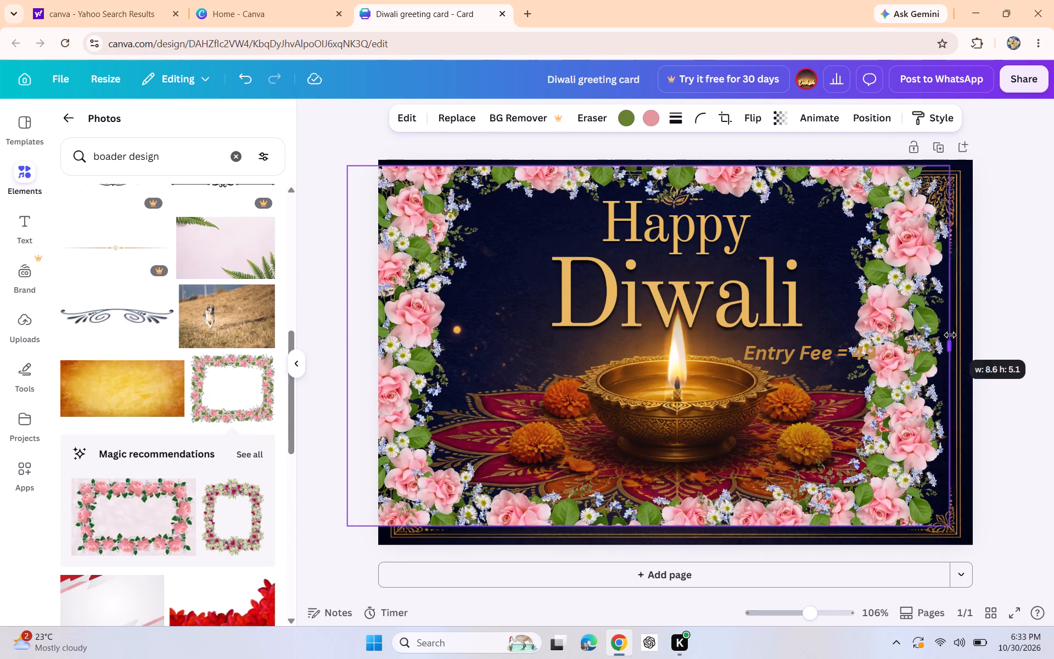
pyautogui.moveTo(950, 335); pyautogui.dragTo(974, 336)
pyautogui.moveTo(657, 167); pyautogui.dragTo(658, 193)
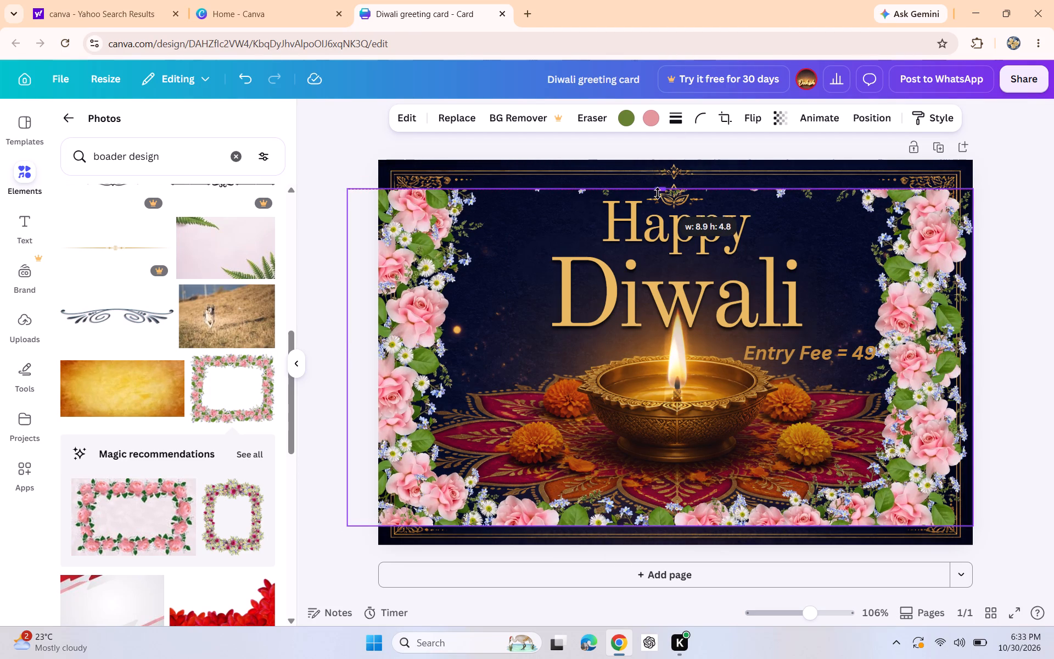
pyautogui.moveTo(658, 193); pyautogui.dragTo(656, 198)
pyautogui.moveTo(661, 200); pyautogui.dragTo(680, 131)
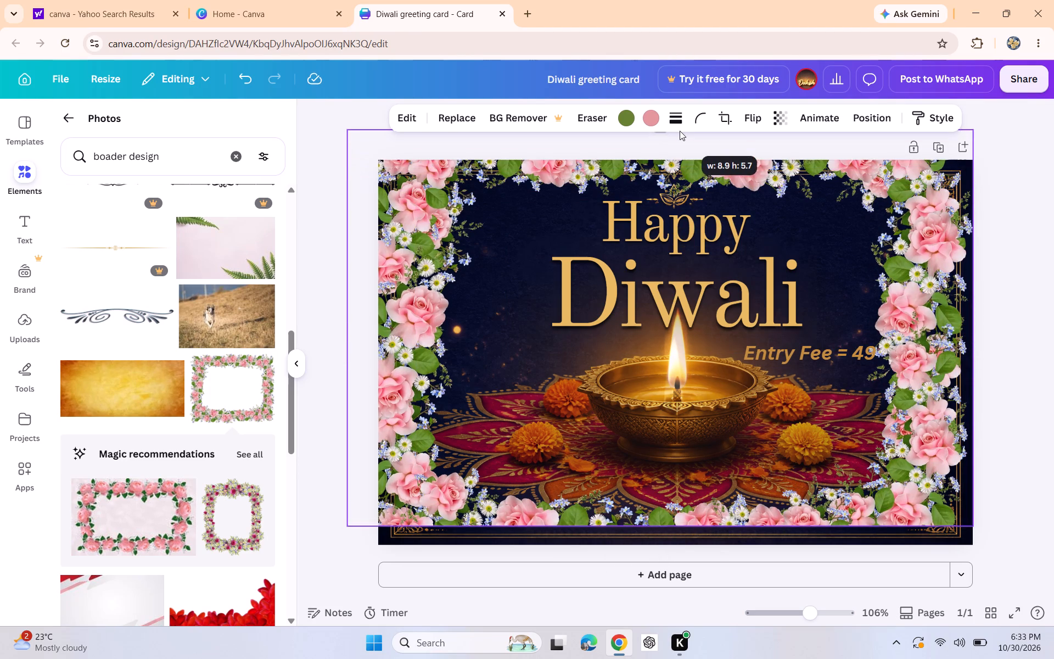
pyautogui.moveTo(680, 131); pyautogui.dragTo(680, 130)
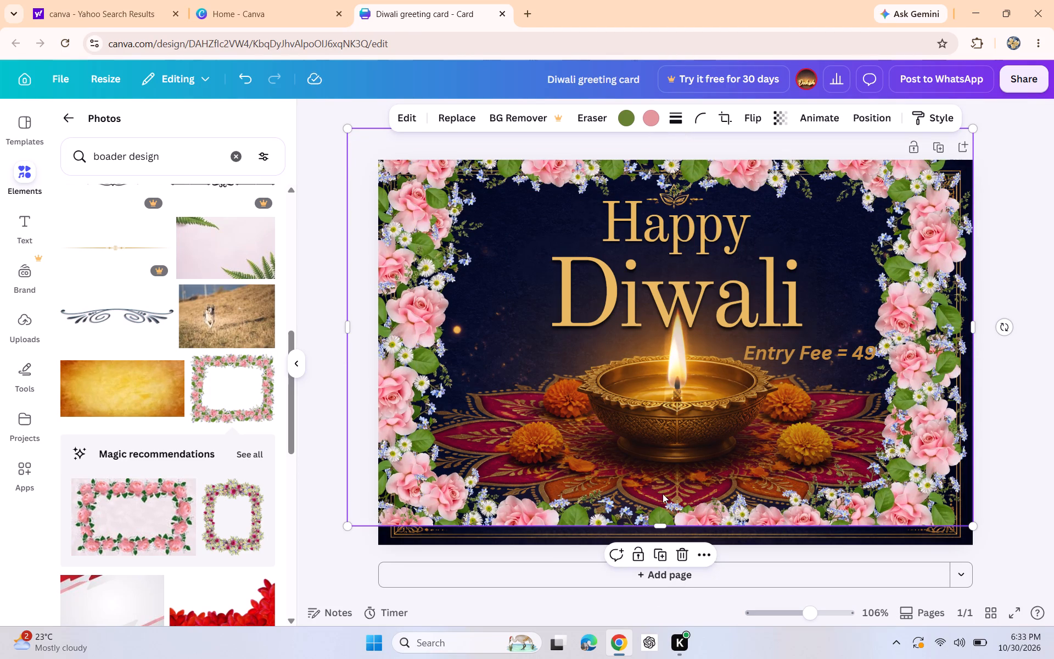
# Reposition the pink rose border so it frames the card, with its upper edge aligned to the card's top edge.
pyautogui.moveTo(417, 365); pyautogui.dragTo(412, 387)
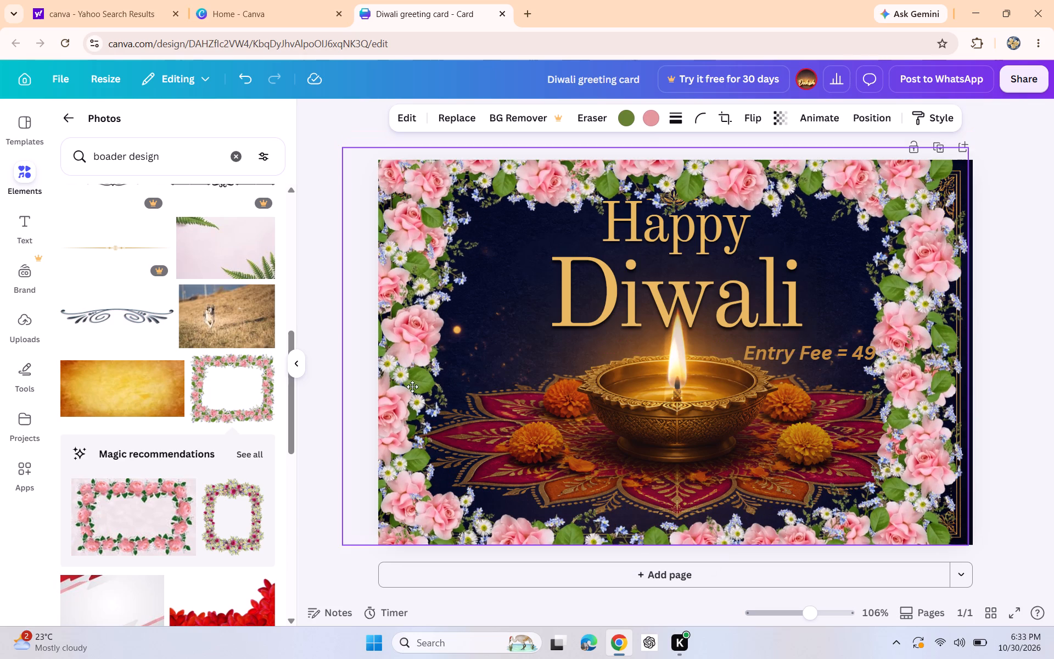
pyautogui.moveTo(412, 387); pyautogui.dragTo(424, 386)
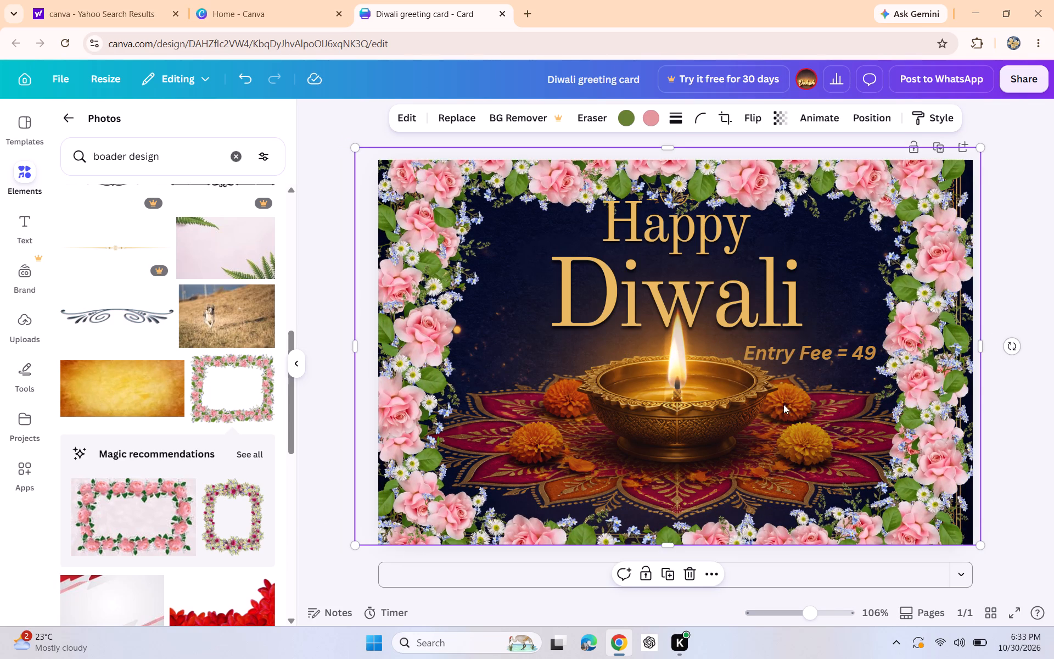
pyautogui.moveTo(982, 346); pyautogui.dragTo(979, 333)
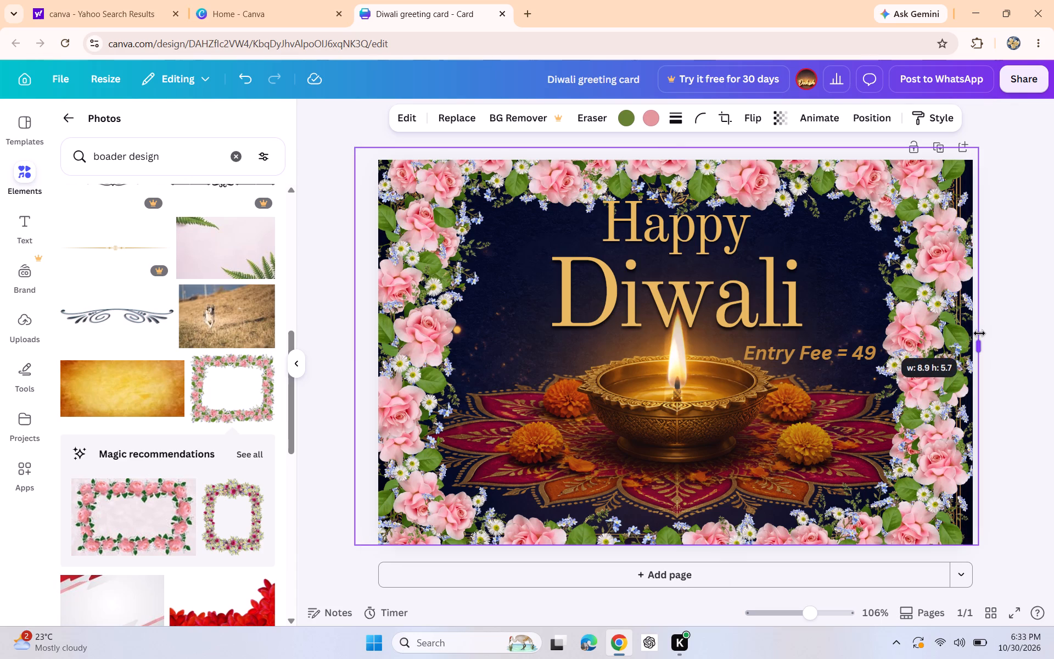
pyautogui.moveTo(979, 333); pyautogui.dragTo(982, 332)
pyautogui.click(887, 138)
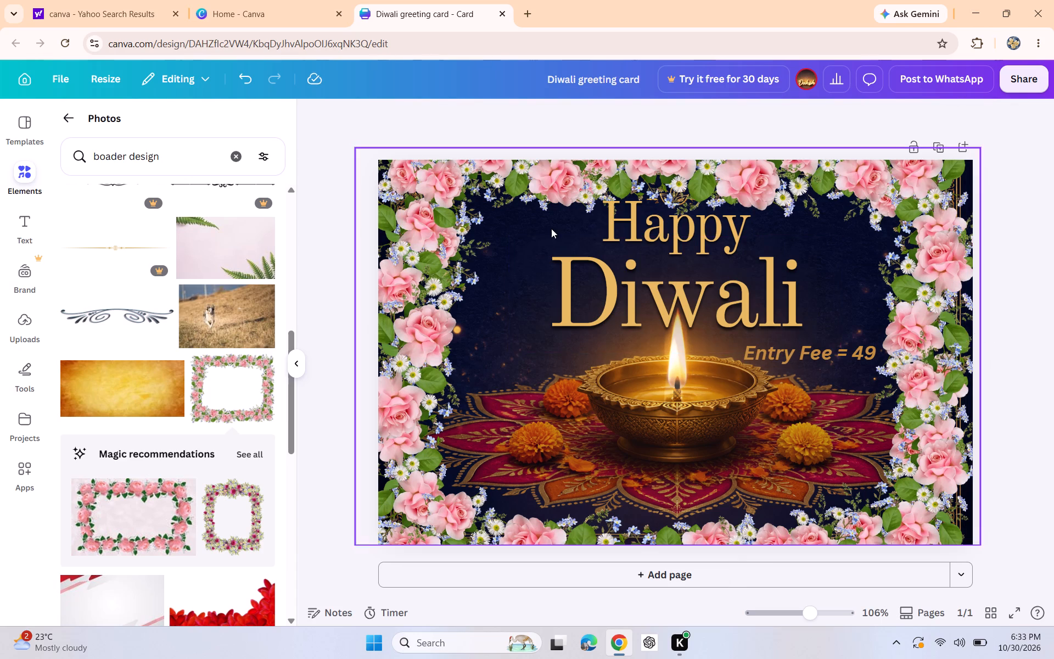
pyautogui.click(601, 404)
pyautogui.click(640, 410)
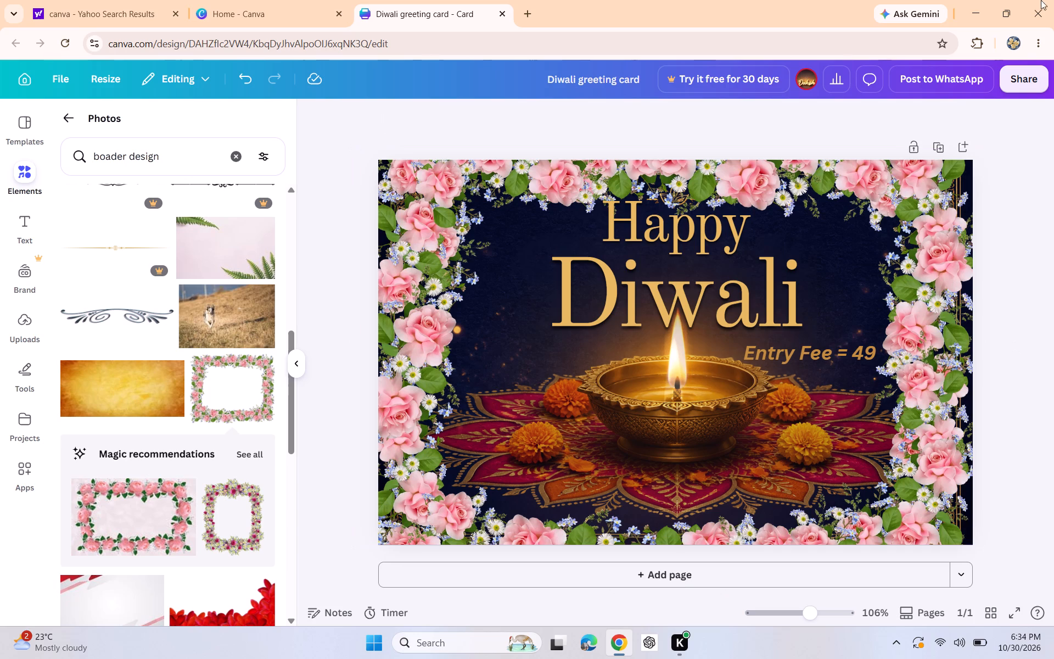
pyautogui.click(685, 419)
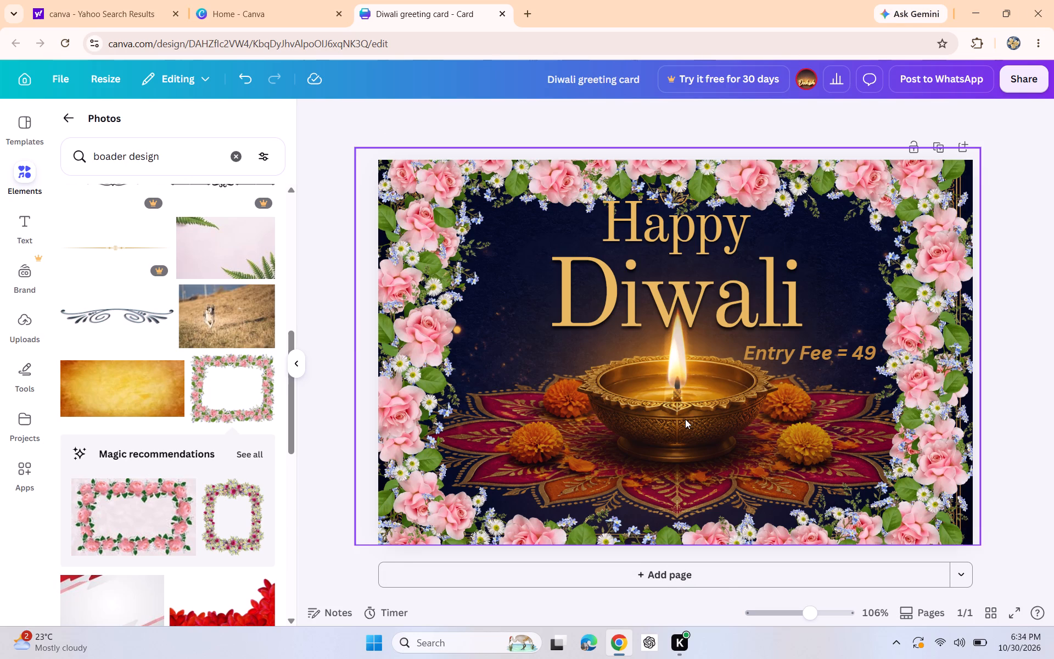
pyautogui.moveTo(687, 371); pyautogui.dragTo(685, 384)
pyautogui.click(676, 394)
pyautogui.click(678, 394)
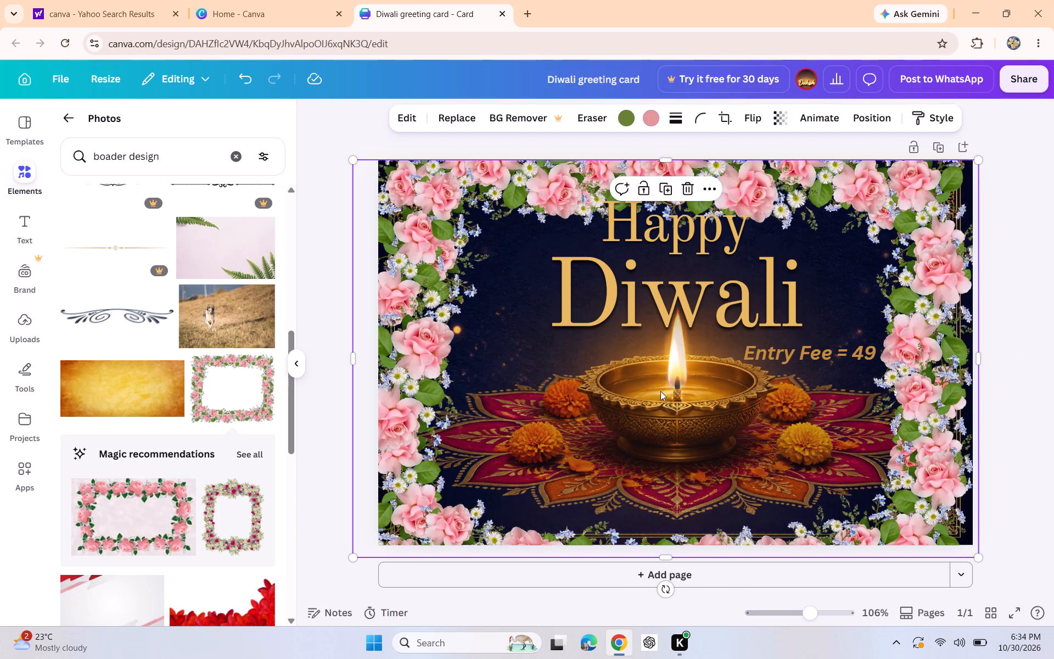
# Reduce the "Diwali" title text to about size 71.8, keeping it below "Happy".
pyautogui.click(666, 275)
pyautogui.click(837, 295)
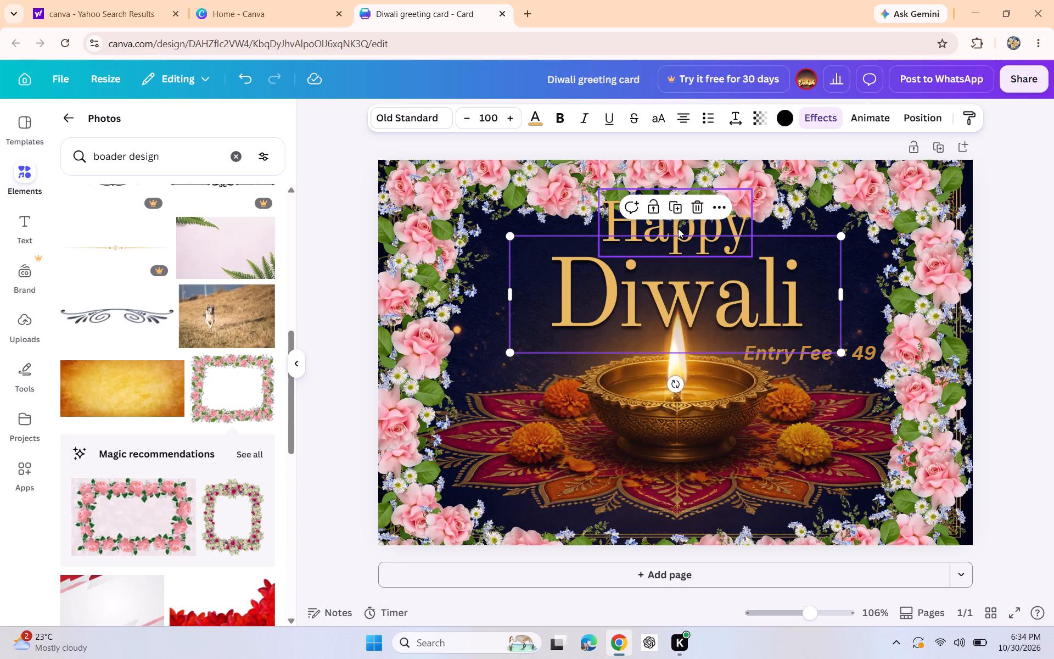
pyautogui.moveTo(511, 234); pyautogui.dragTo(513, 236)
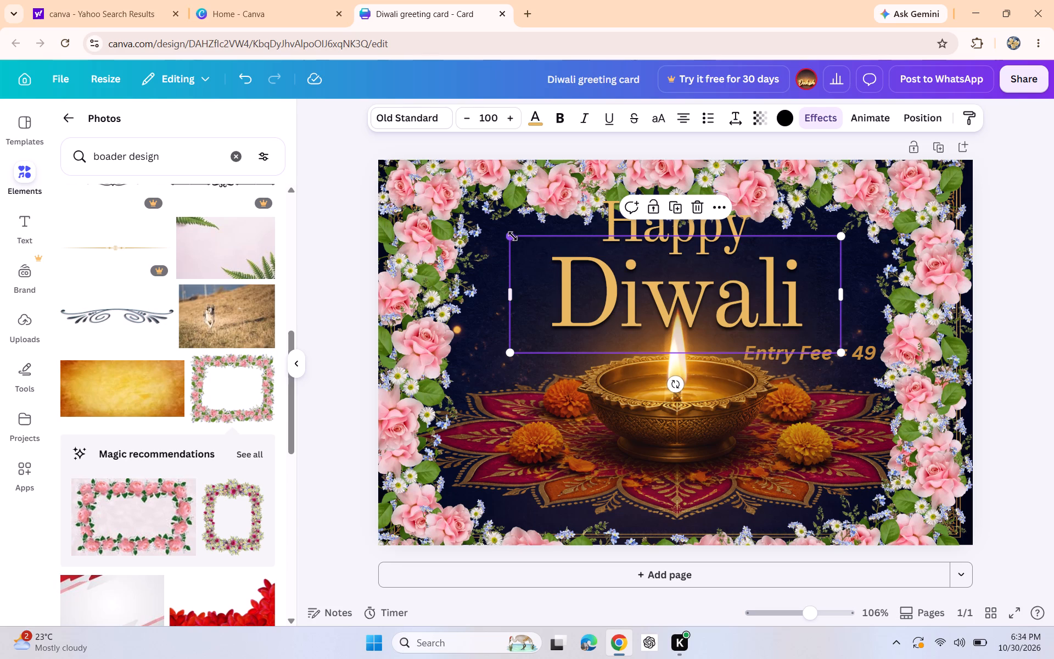
pyautogui.moveTo(513, 236); pyautogui.dragTo(557, 260)
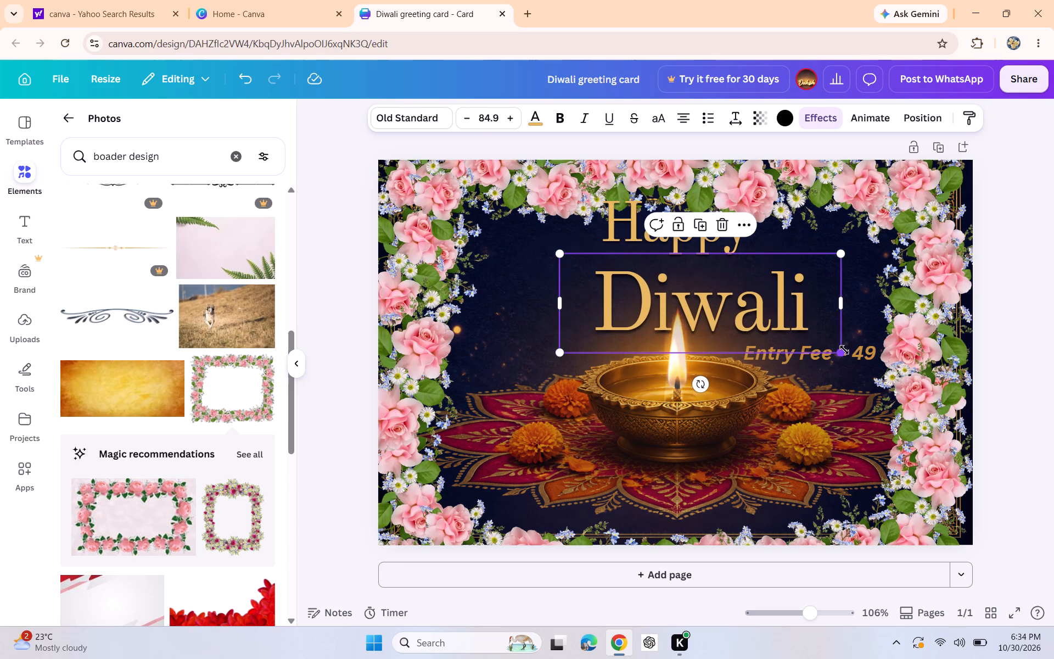
pyautogui.moveTo(842, 356); pyautogui.dragTo(799, 337)
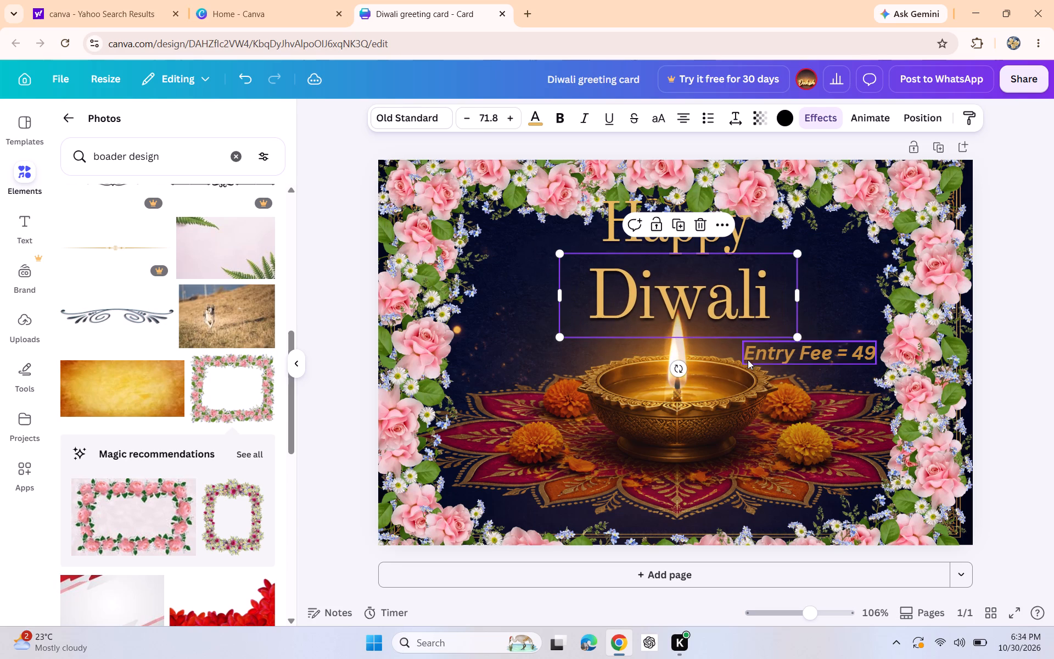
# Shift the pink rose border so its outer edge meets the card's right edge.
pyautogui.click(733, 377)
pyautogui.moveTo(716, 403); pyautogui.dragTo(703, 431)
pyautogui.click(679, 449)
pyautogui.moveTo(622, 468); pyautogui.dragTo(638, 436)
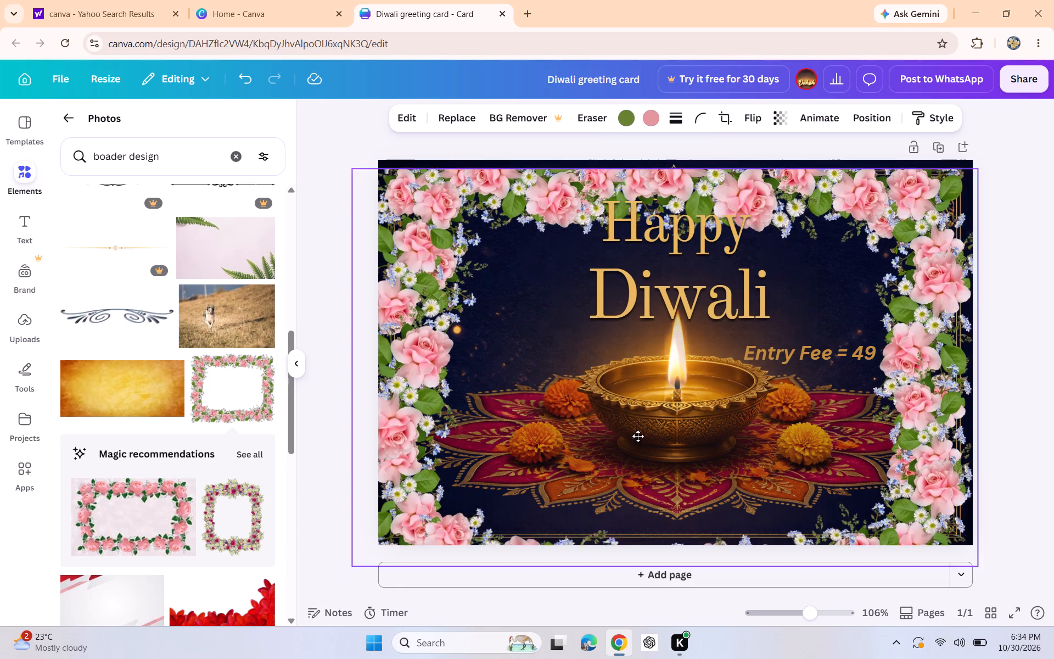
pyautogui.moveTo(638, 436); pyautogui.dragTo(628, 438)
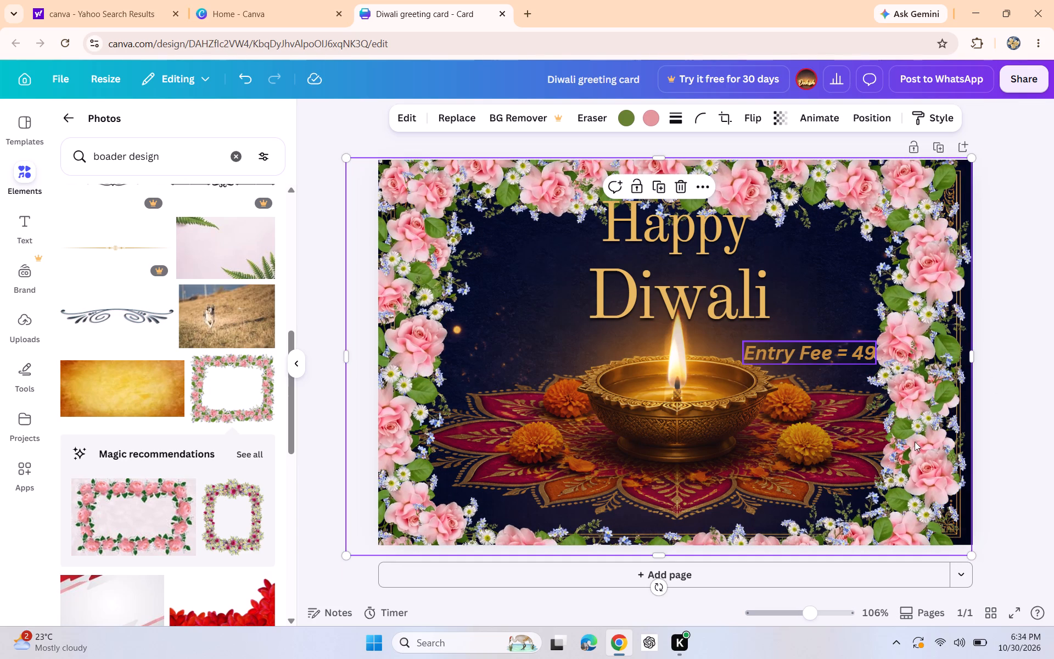
# Move the "Entry Fee = 49" text slightly higher on the card.
pyautogui.moveTo(855, 359); pyautogui.dragTo(855, 359)
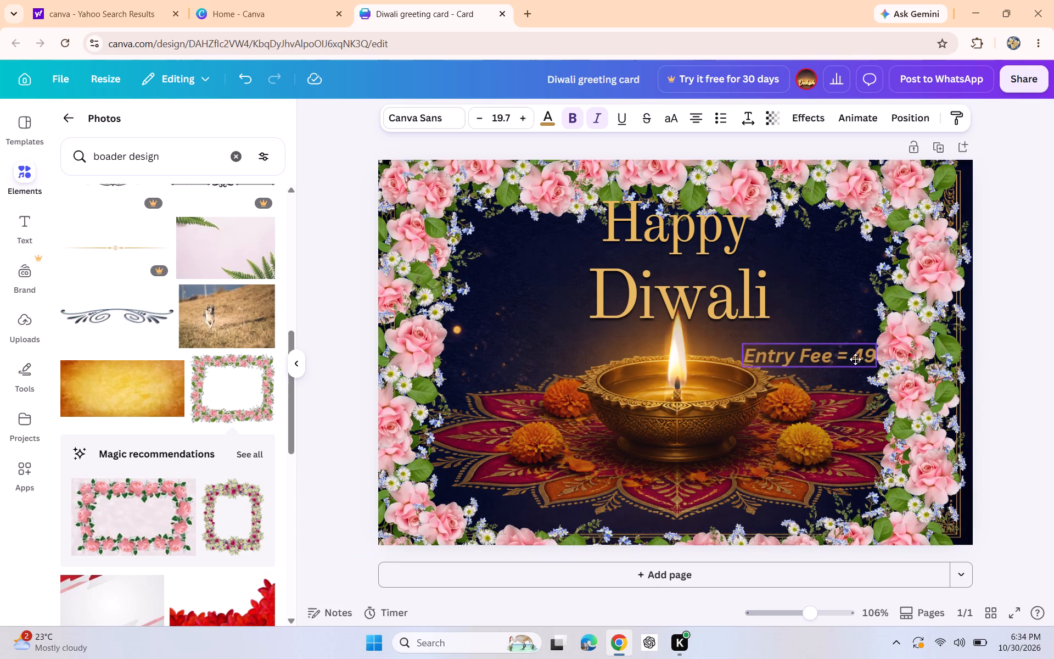
pyautogui.moveTo(855, 359); pyautogui.dragTo(853, 347)
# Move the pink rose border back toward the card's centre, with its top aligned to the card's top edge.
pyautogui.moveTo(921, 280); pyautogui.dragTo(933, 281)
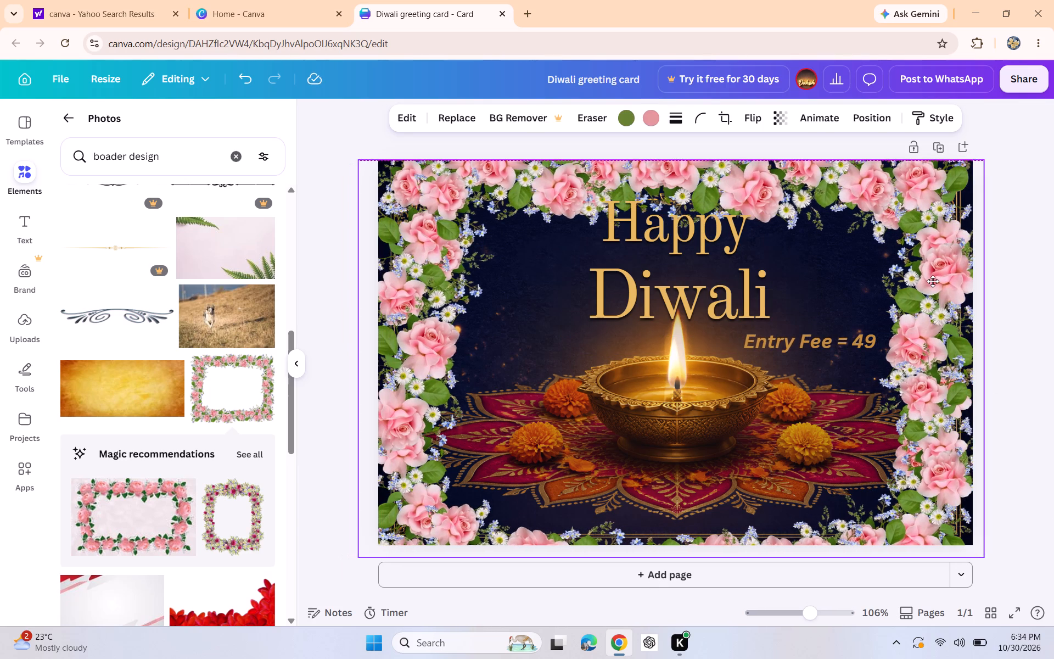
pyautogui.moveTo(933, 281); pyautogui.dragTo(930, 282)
# Move the pink rose border aside to the card's lower-left corner so the diya image beneath can be selected.
pyautogui.click(723, 450)
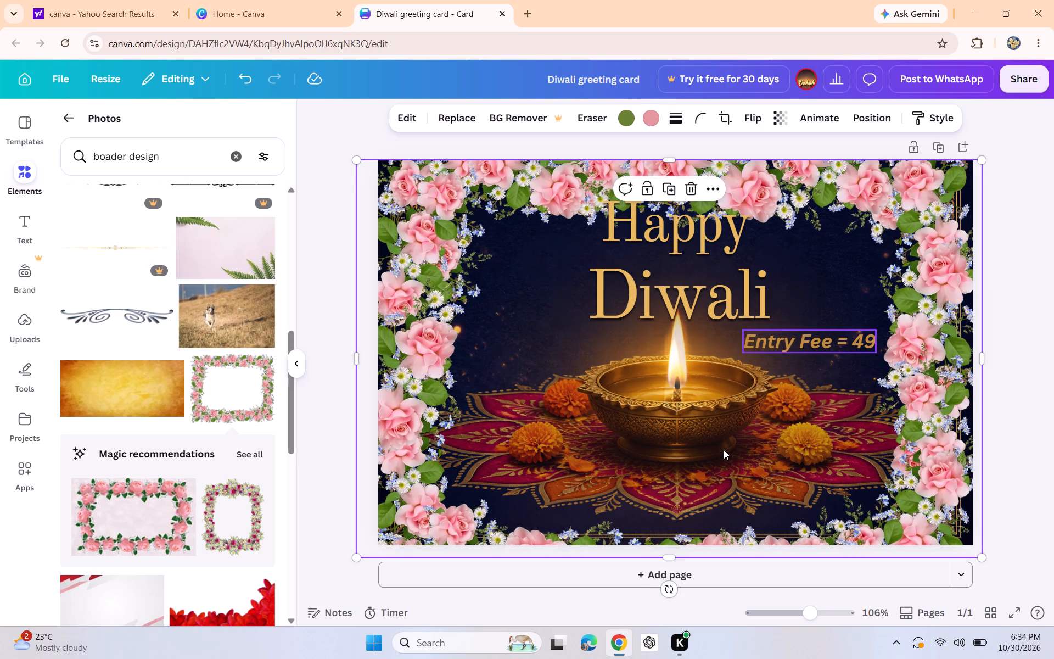
pyautogui.click(724, 450)
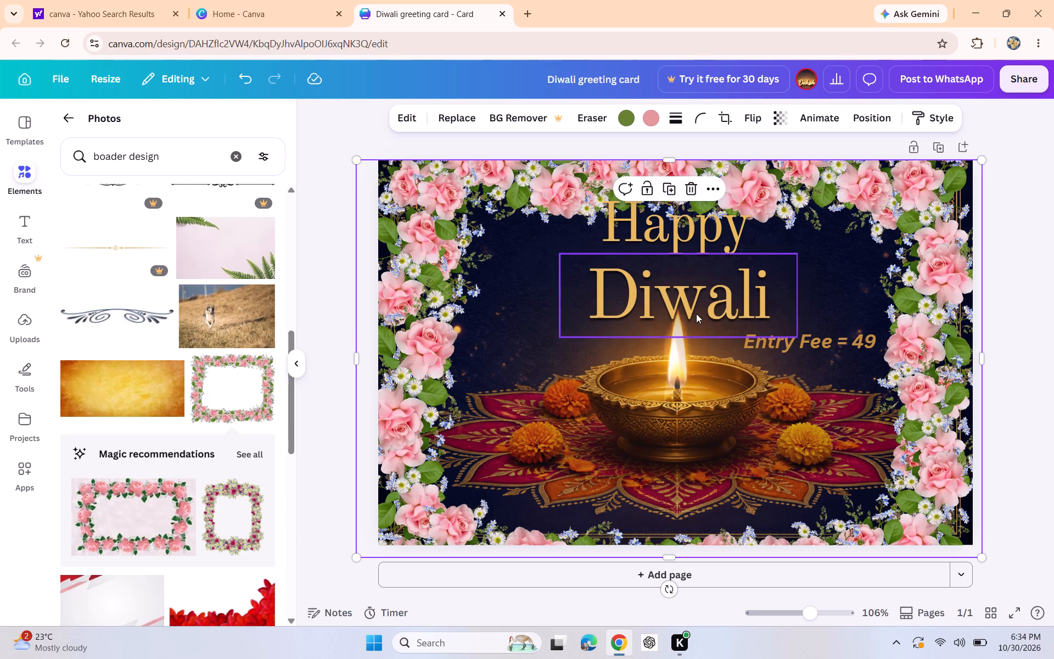
pyautogui.moveTo(950, 222); pyautogui.dragTo(736, 377)
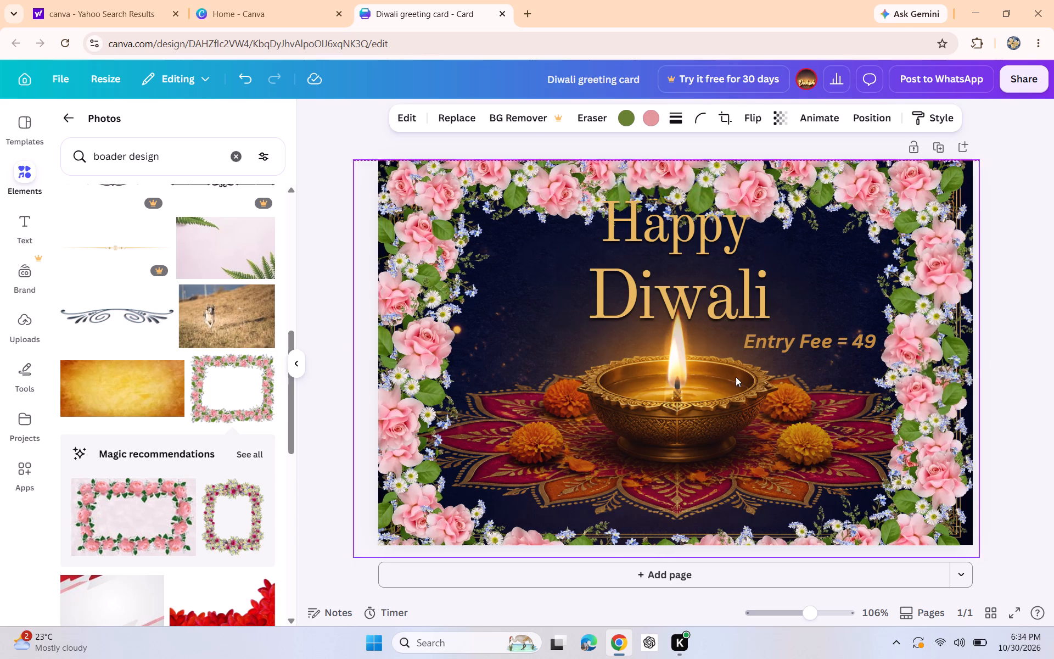
pyautogui.moveTo(736, 377); pyautogui.dragTo(505, 462)
# Shrink the diya and rangoli image to about 7.3 wide by 2.9 high and centre it below the "Diwali" title.
pyautogui.click(747, 459)
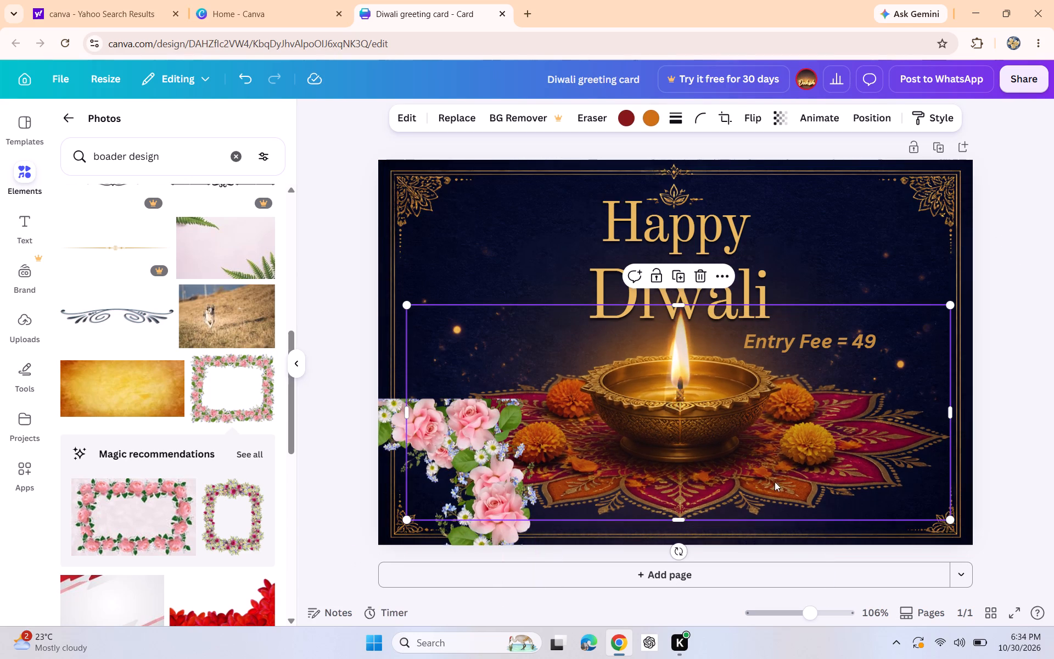
pyautogui.moveTo(951, 520); pyautogui.dragTo(917, 496)
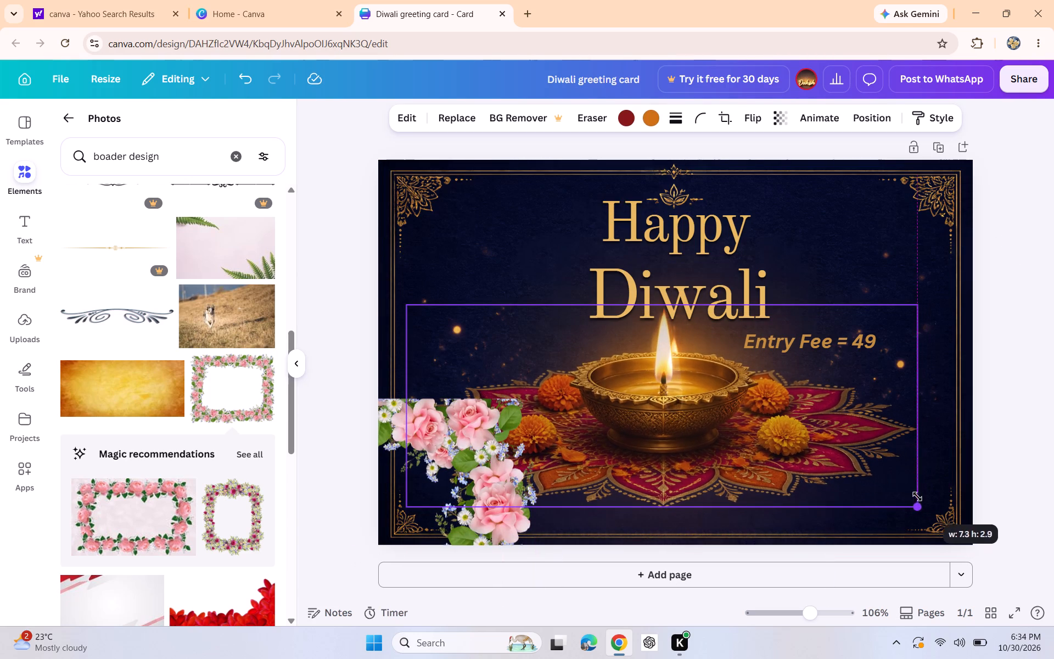
pyautogui.moveTo(917, 496); pyautogui.dragTo(917, 495)
pyautogui.moveTo(794, 453); pyautogui.dragTo(786, 524)
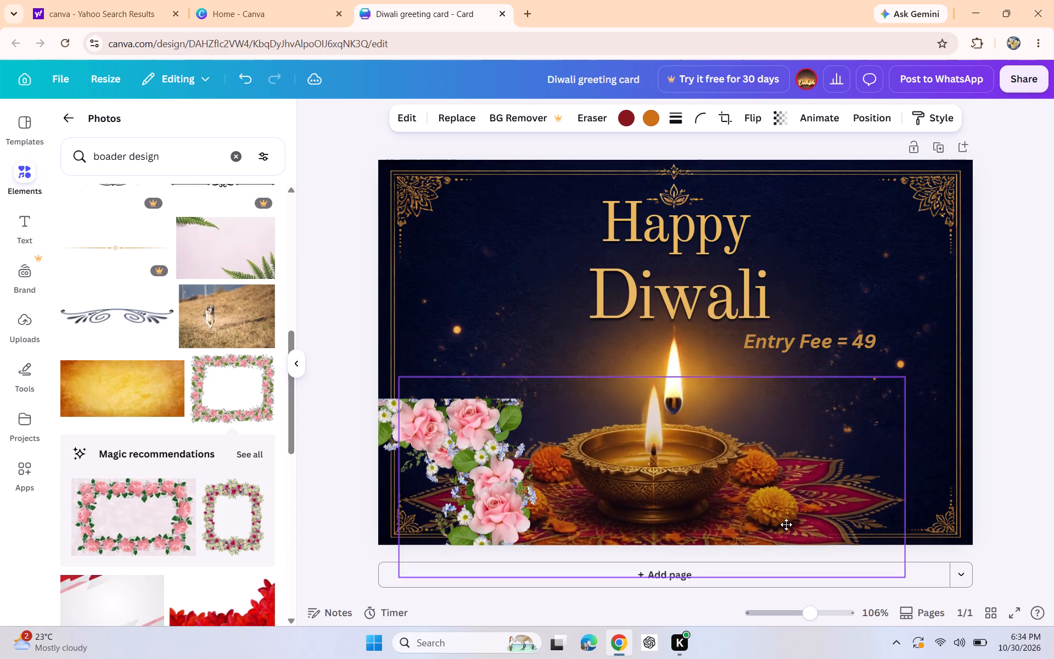
pyautogui.moveTo(786, 524); pyautogui.dragTo(765, 507)
pyautogui.moveTo(674, 423); pyautogui.dragTo(719, 399)
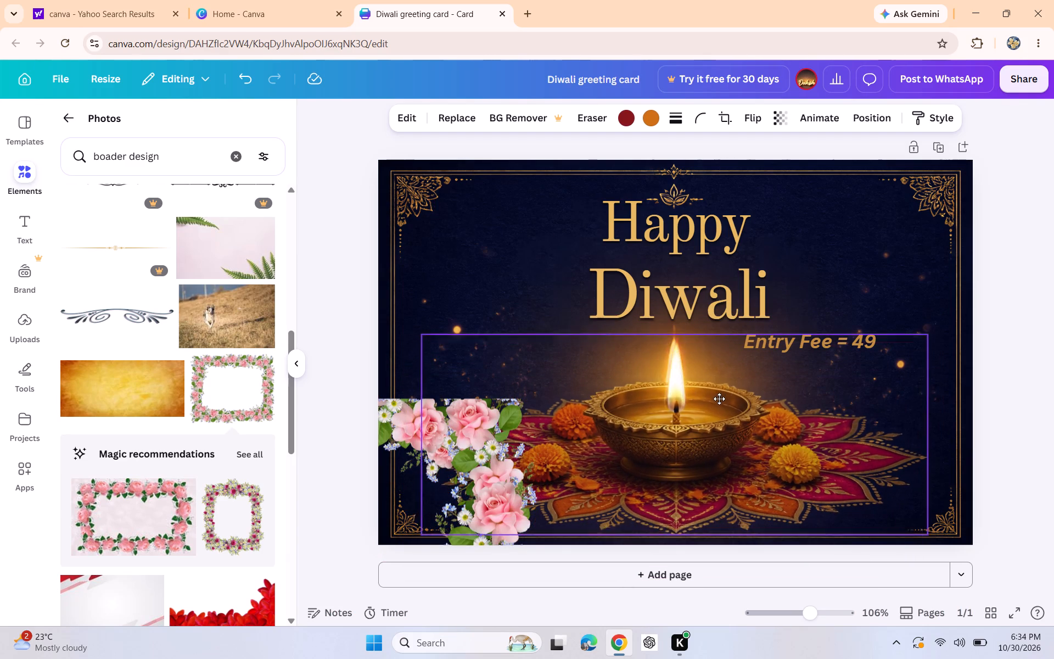
pyautogui.moveTo(719, 399); pyautogui.dragTo(715, 393)
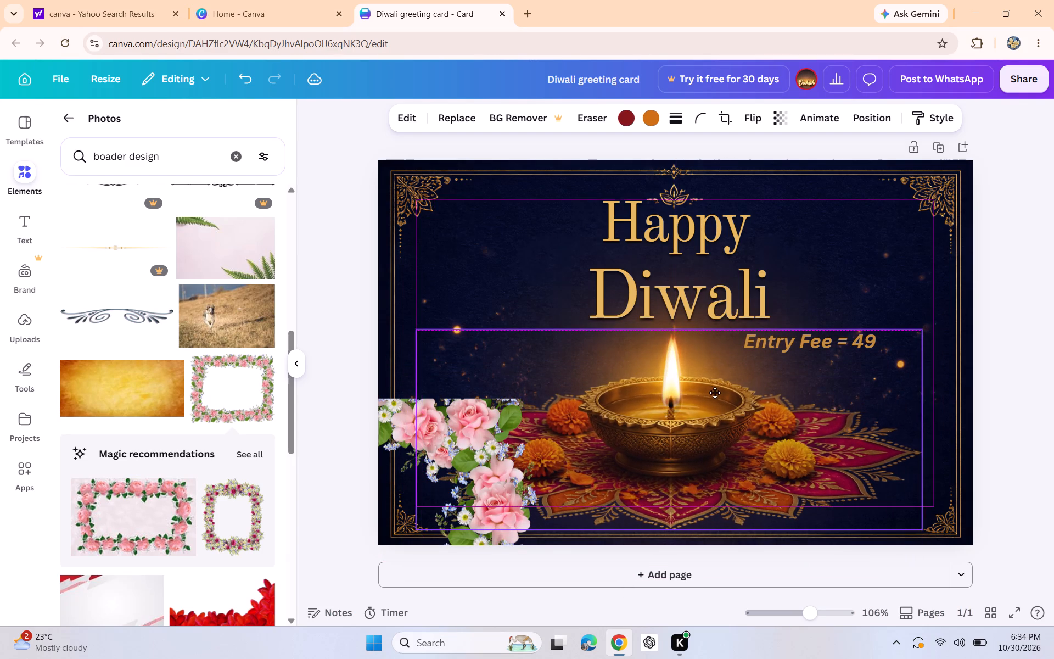
pyautogui.moveTo(715, 393); pyautogui.dragTo(714, 386)
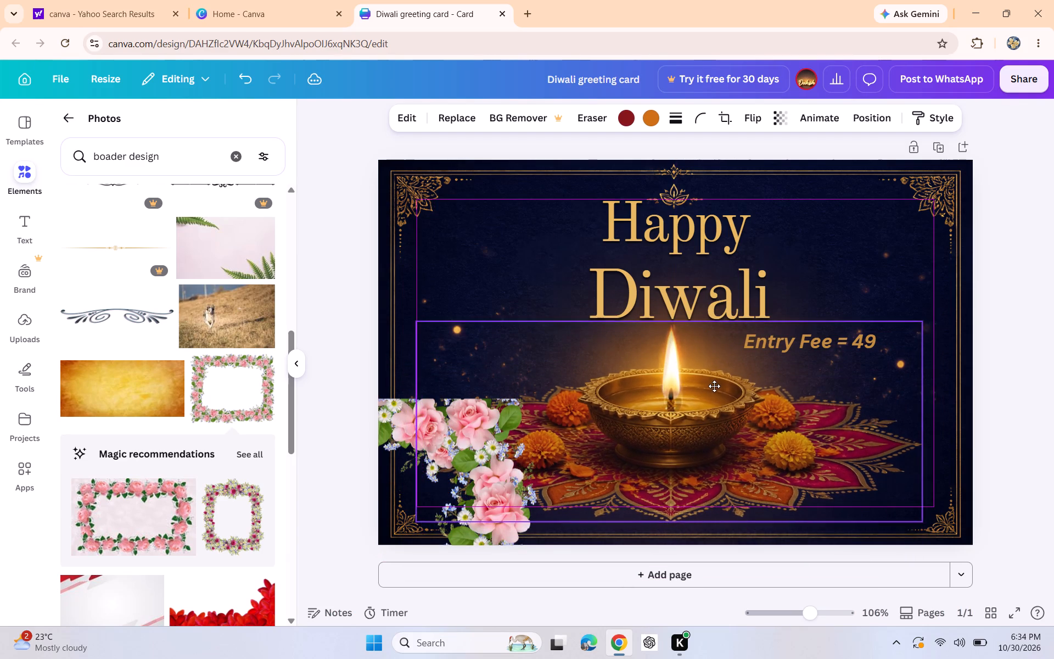
pyautogui.moveTo(714, 386); pyautogui.dragTo(717, 389)
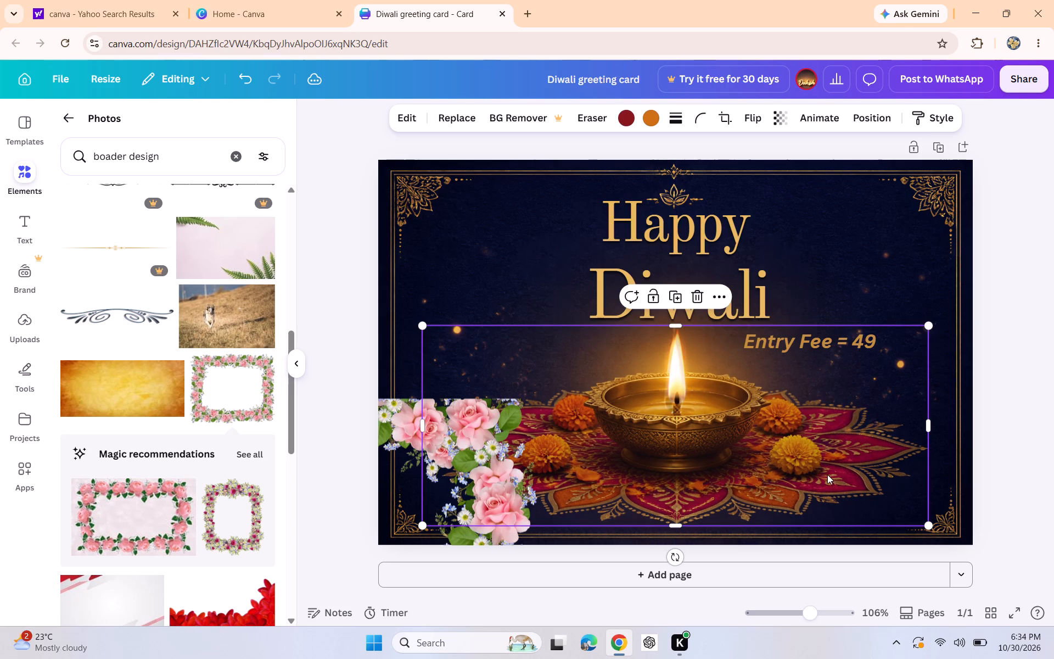
# Shrink the diya and rangoli image slightly more and position it centrally below the "Diwali" title.
pyautogui.moveTo(929, 525); pyautogui.dragTo(910, 499)
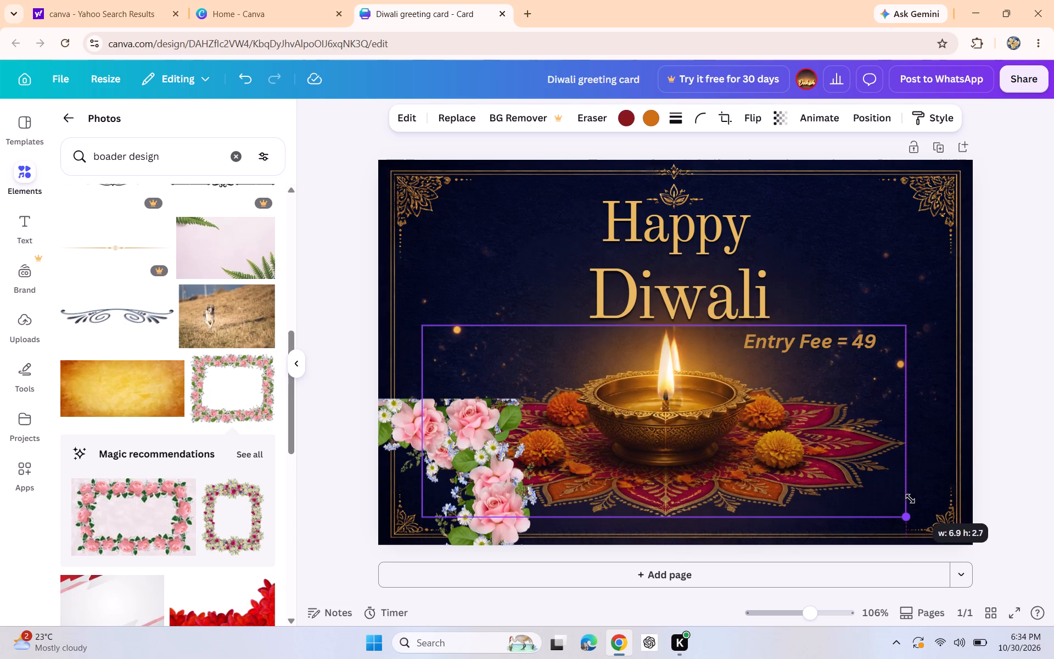
pyautogui.moveTo(910, 499); pyautogui.dragTo(902, 493)
pyautogui.click(902, 493)
pyautogui.moveTo(781, 453); pyautogui.dragTo(798, 456)
pyautogui.click(797, 456)
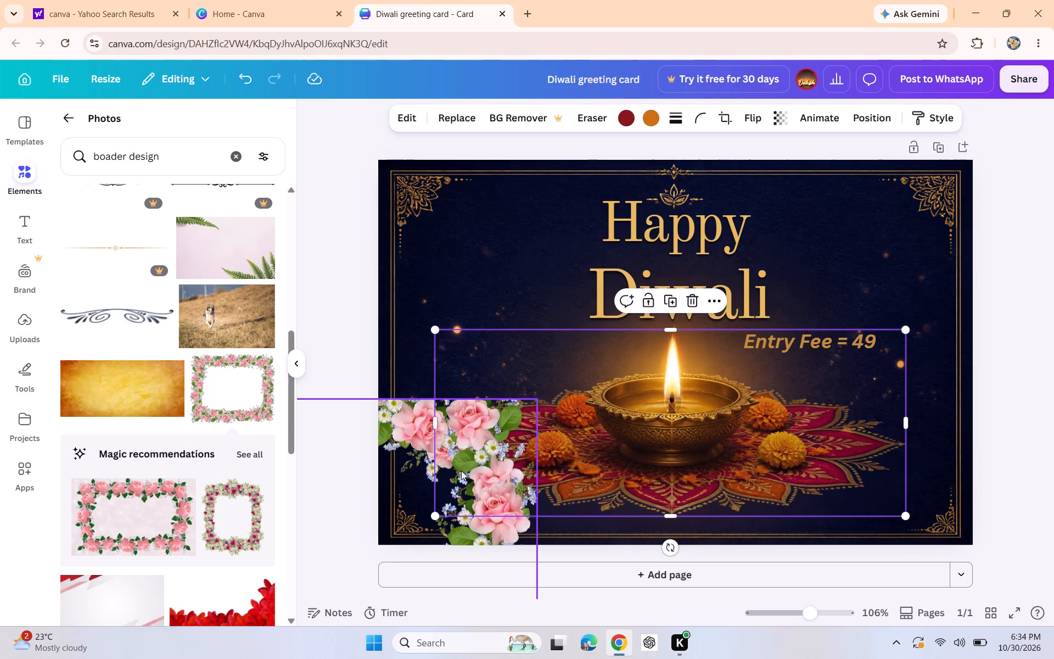
pyautogui.click(459, 461)
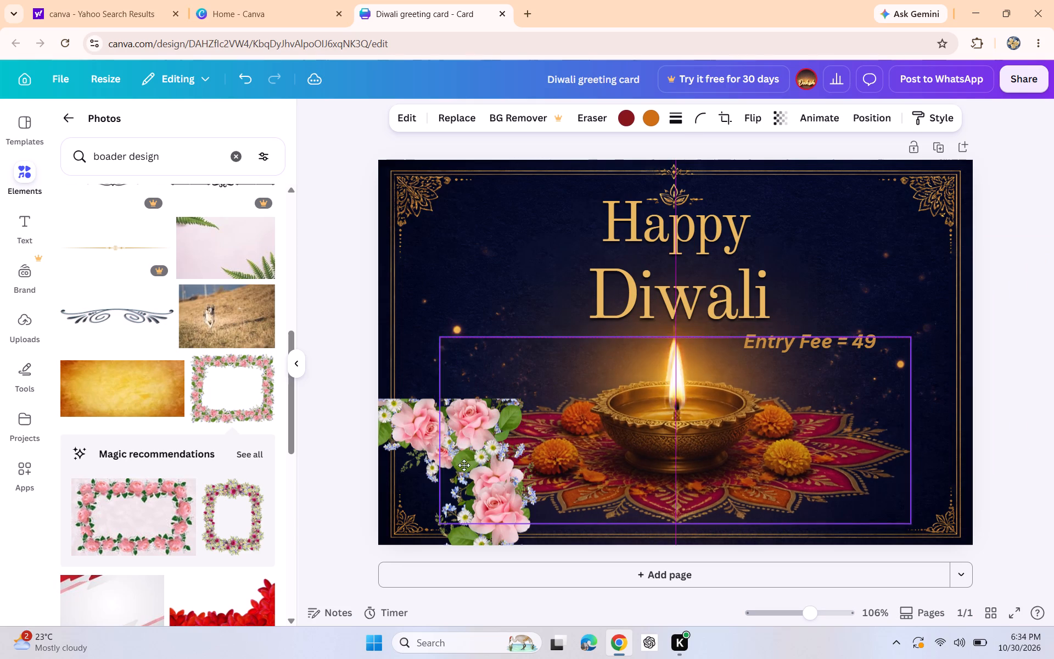
# Move the pink rose border from the lower-left corner back over the card, nearly centred and slightly above its top edge.
pyautogui.moveTo(386, 460); pyautogui.dragTo(388, 457)
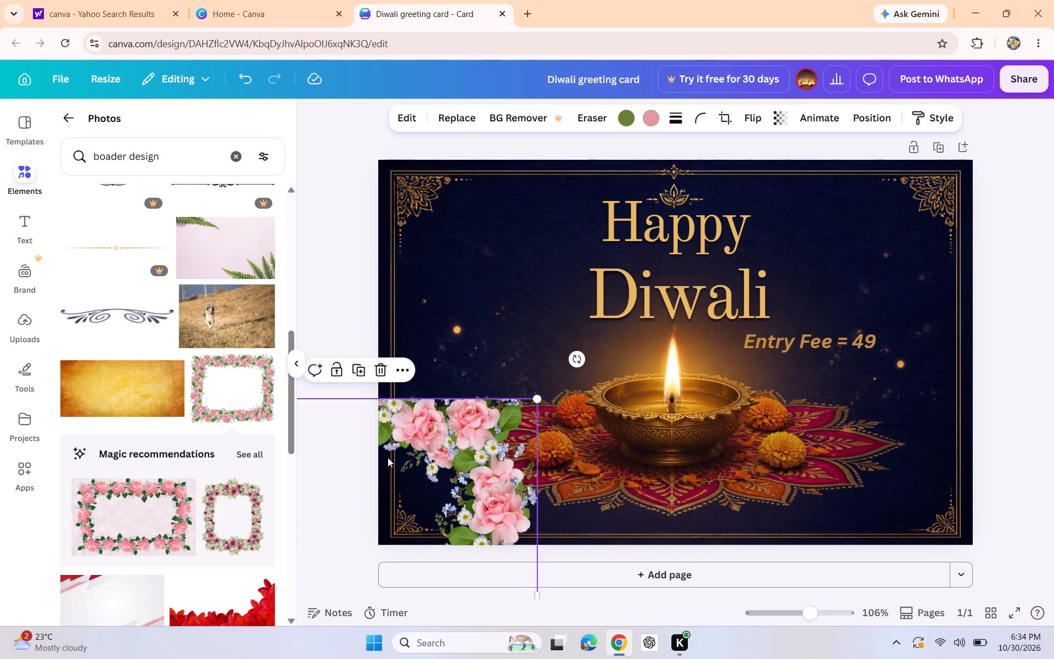
pyautogui.moveTo(388, 457); pyautogui.dragTo(822, 215)
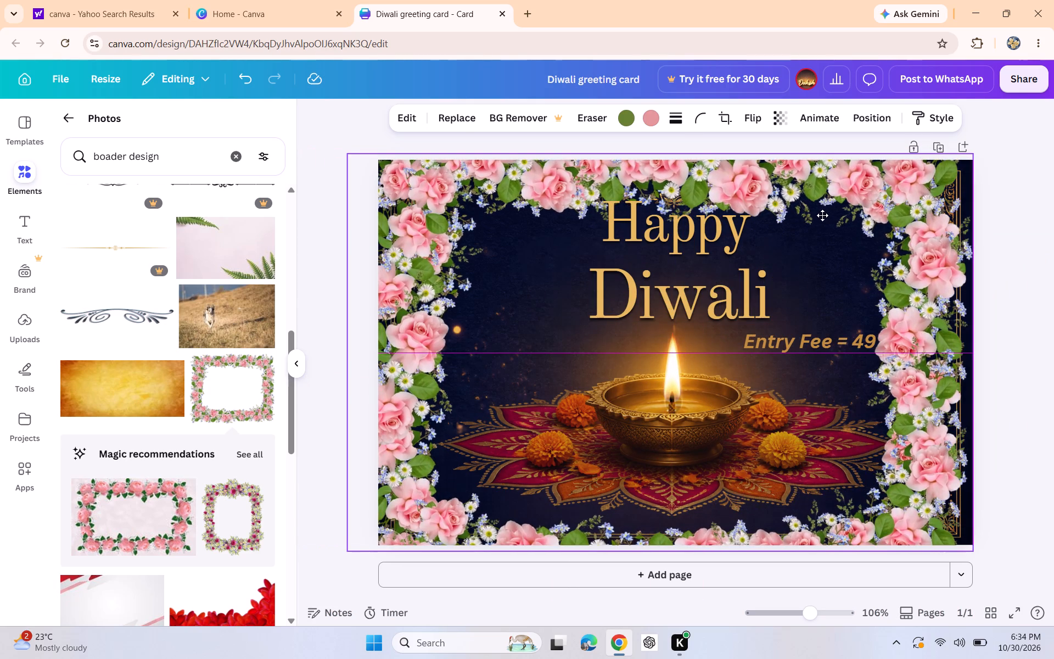
pyautogui.moveTo(822, 215); pyautogui.dragTo(828, 216)
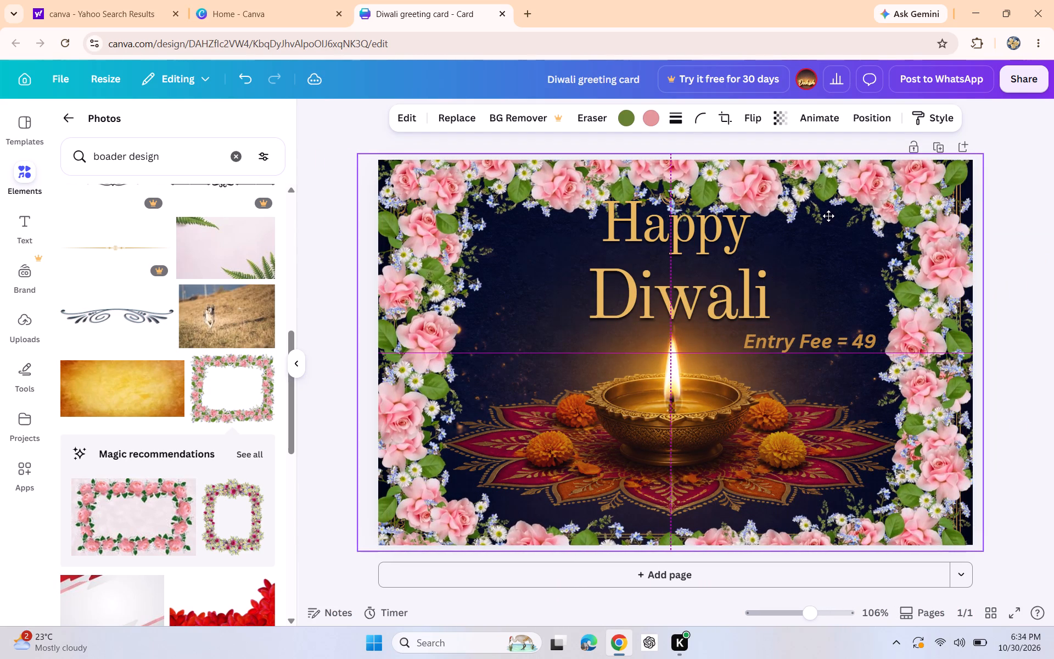
pyautogui.moveTo(828, 216); pyautogui.dragTo(828, 204)
# Move the "Happy" and "Diwali" titles slightly lower, clear of the roses along the top.
pyautogui.moveTo(682, 229); pyautogui.dragTo(681, 240)
pyautogui.moveTo(653, 285); pyautogui.dragTo(655, 293)
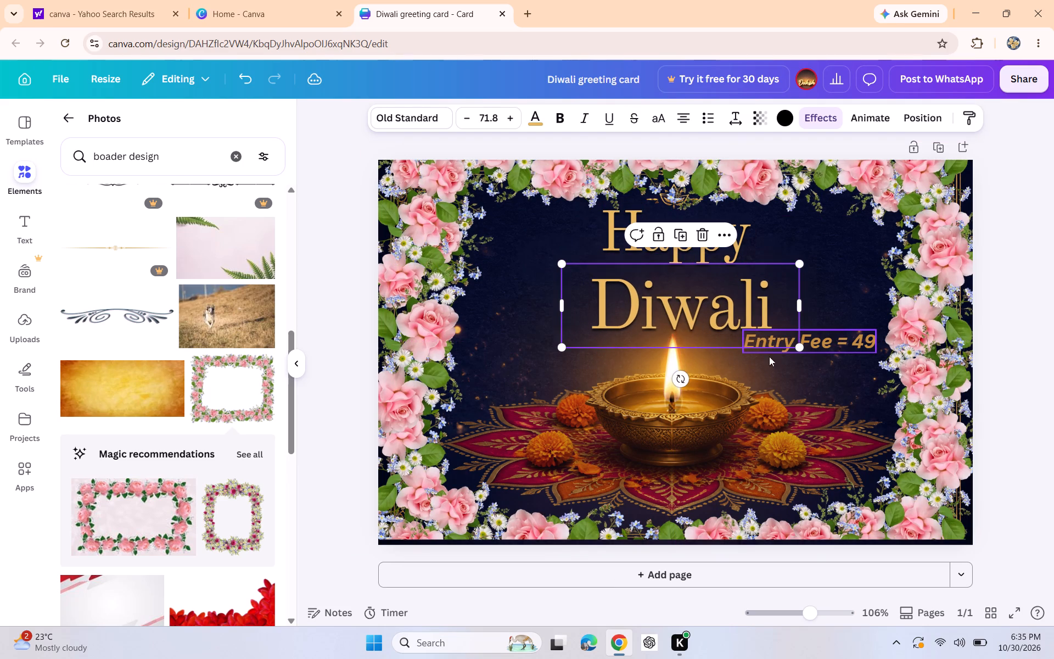
# Try the "Entry Fee = 49" text at other spots around the titles, leaving it beside the flame, below the end of "Diwali".
pyautogui.moveTo(819, 347); pyautogui.dragTo(544, 265)
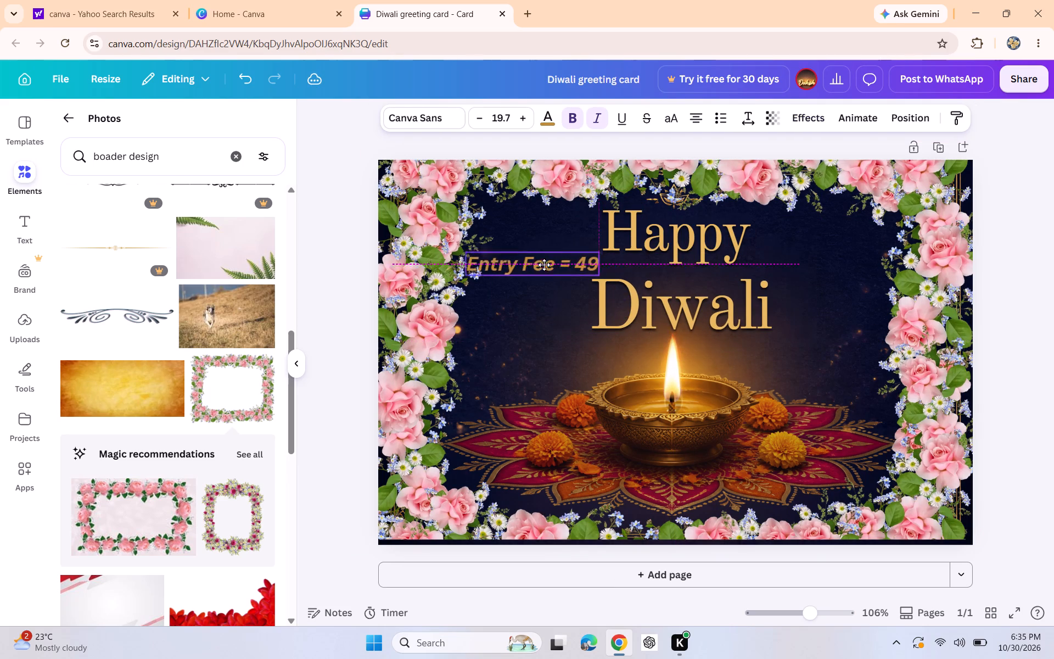
pyautogui.moveTo(544, 265); pyautogui.dragTo(804, 376)
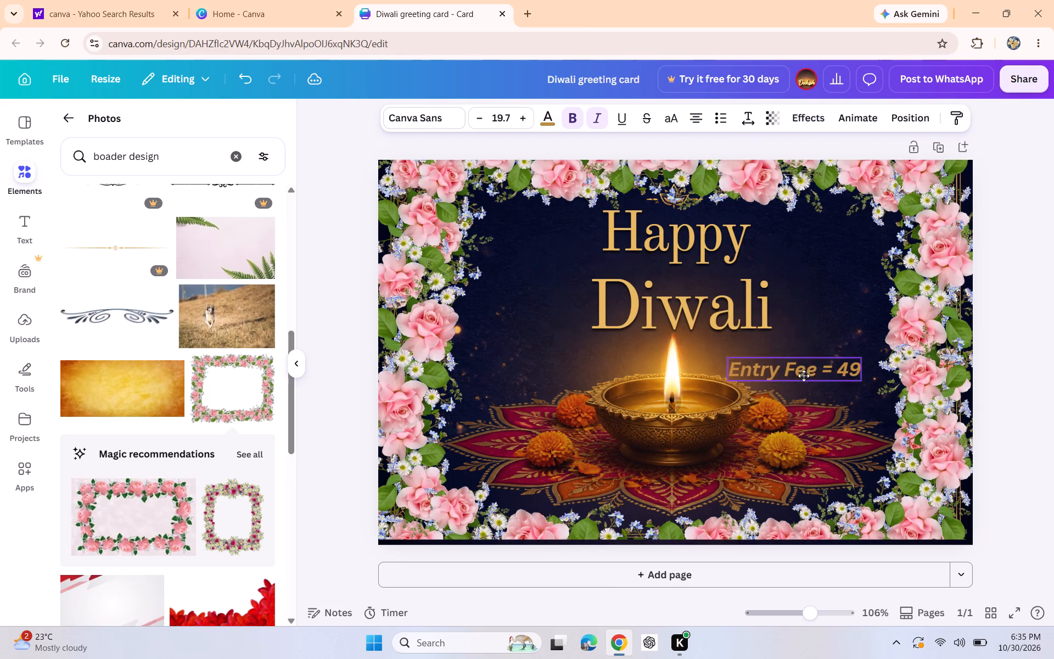
pyautogui.moveTo(804, 376); pyautogui.dragTo(799, 362)
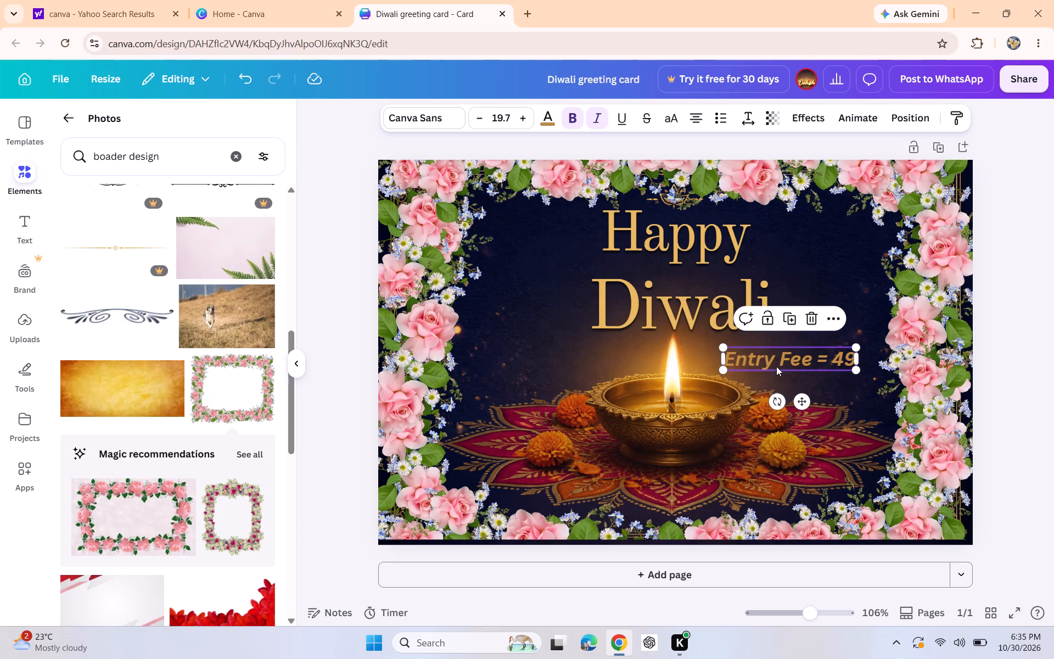
pyautogui.moveTo(777, 358); pyautogui.dragTo(712, 269)
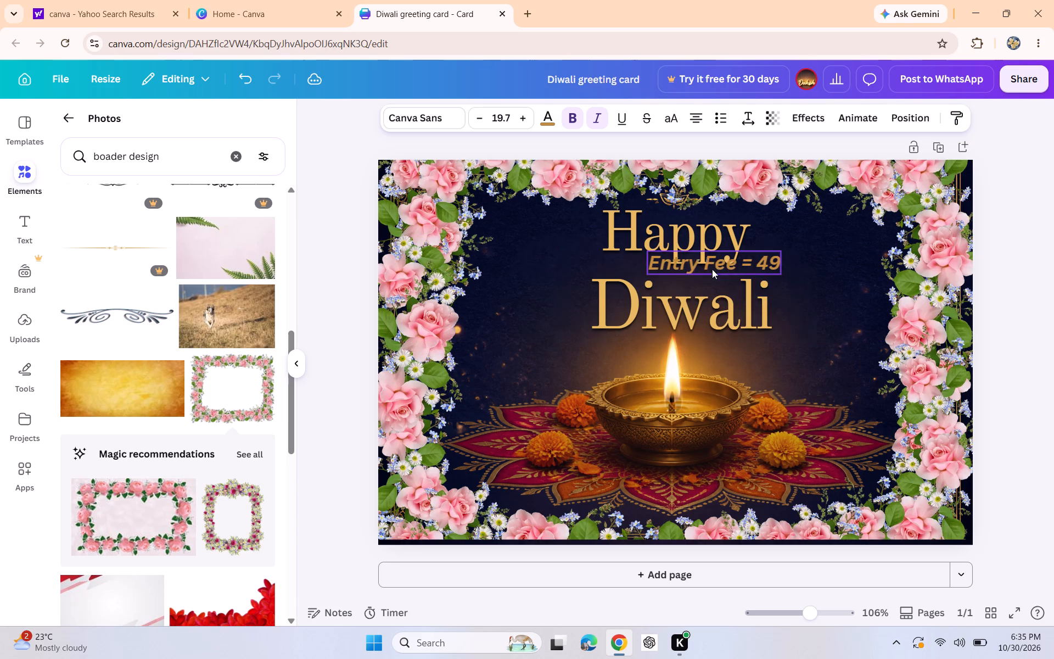
pyautogui.moveTo(712, 269); pyautogui.dragTo(783, 358)
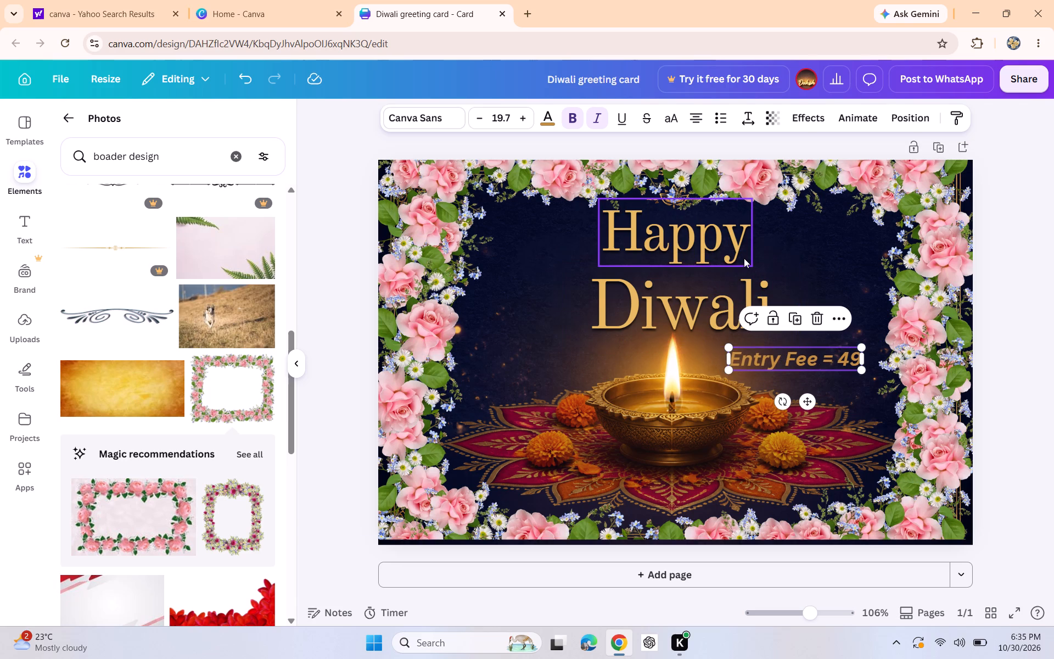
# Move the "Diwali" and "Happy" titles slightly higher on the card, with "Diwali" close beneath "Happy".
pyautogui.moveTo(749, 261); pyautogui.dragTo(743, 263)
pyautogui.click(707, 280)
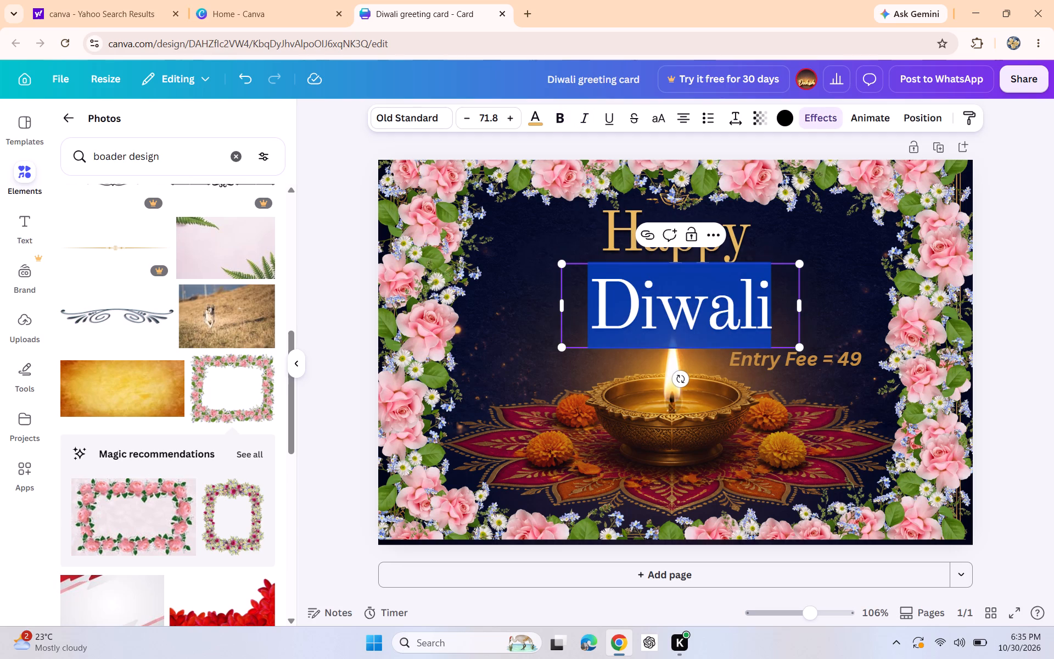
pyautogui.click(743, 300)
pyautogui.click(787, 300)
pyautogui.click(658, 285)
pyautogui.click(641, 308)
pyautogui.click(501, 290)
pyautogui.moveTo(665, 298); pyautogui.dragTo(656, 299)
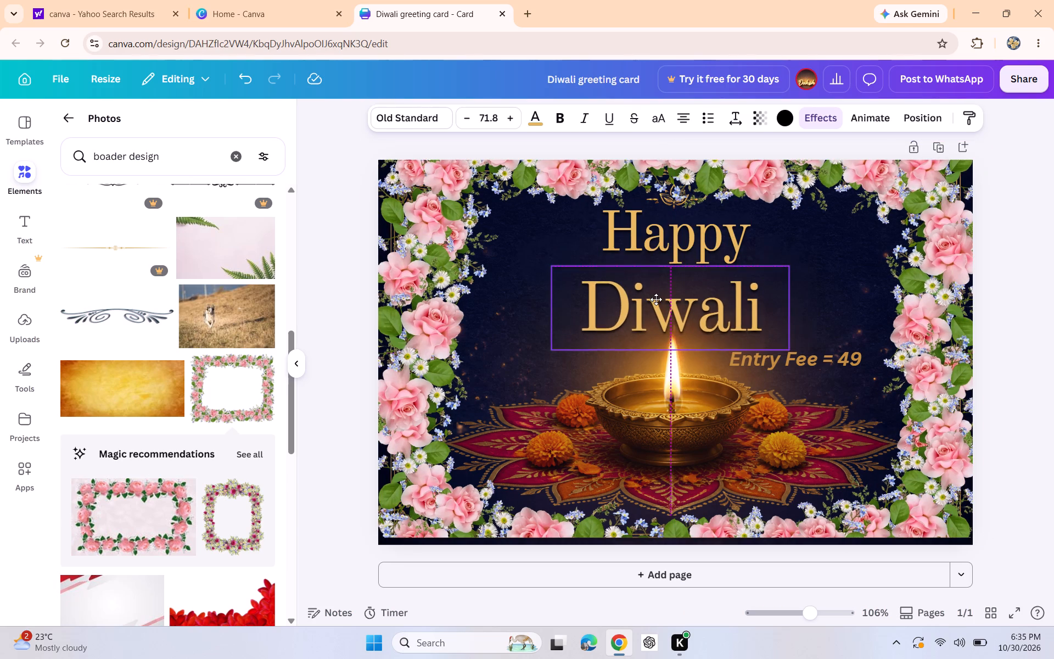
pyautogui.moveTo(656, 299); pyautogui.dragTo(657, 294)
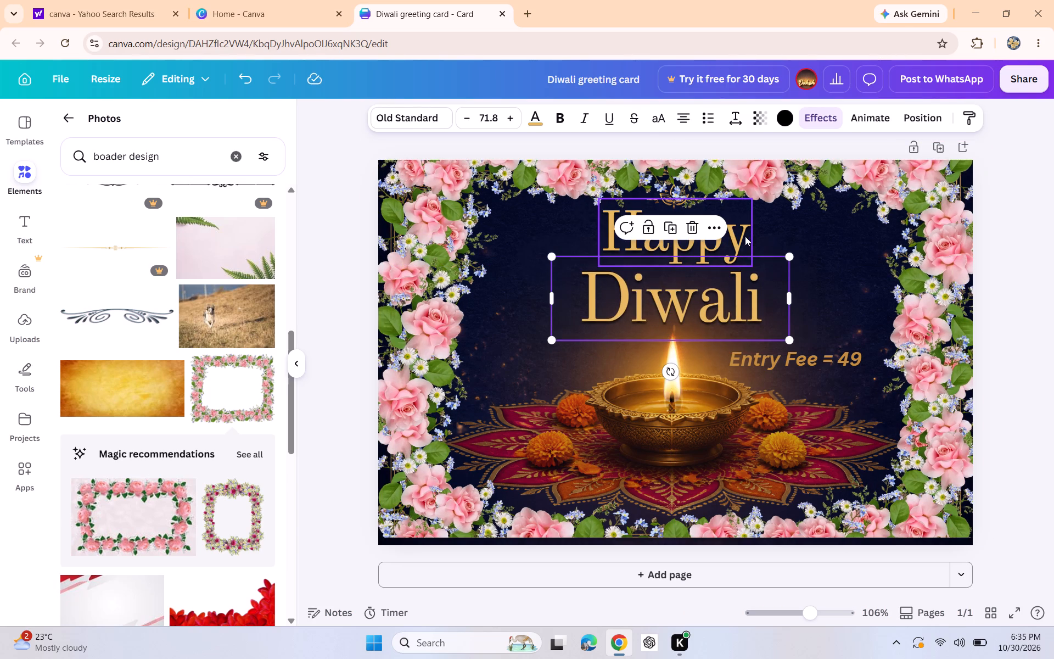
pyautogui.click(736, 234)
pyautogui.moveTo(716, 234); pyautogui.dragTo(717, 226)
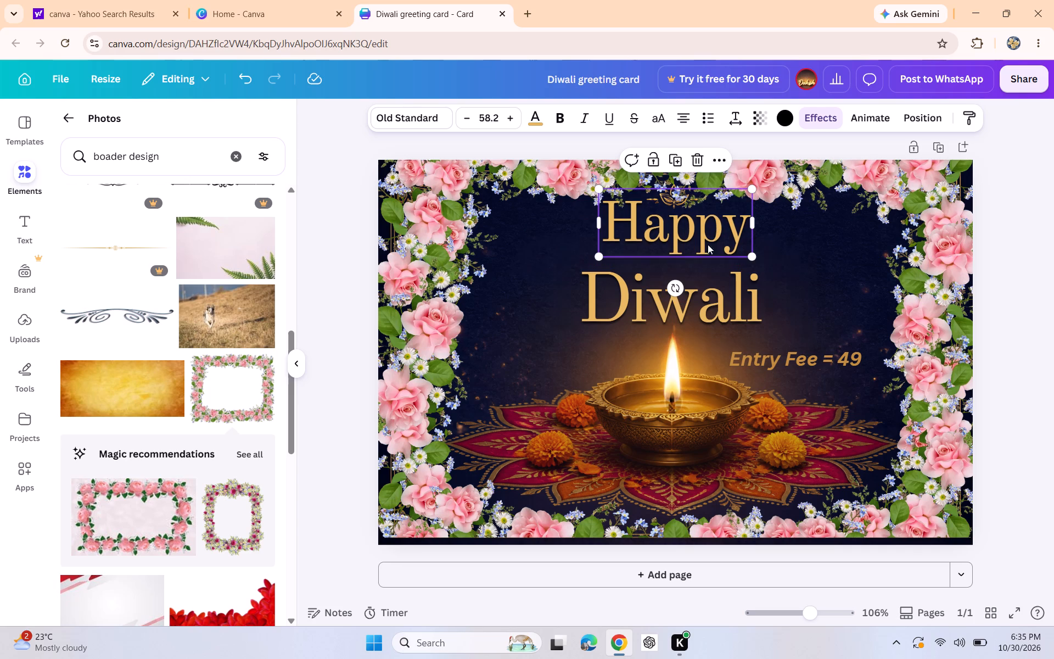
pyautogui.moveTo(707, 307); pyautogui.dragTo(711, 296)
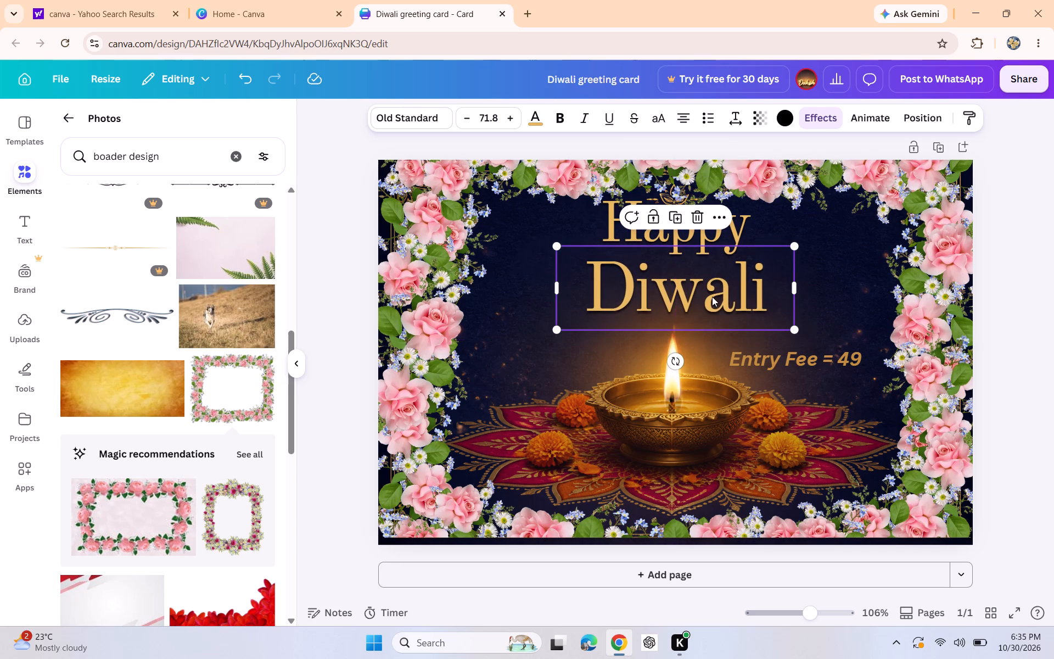
# Lower the pink rose border until its top meets the card's top edge, shrink it slightly and shift it a little right.
pyautogui.moveTo(762, 448); pyautogui.dragTo(763, 450)
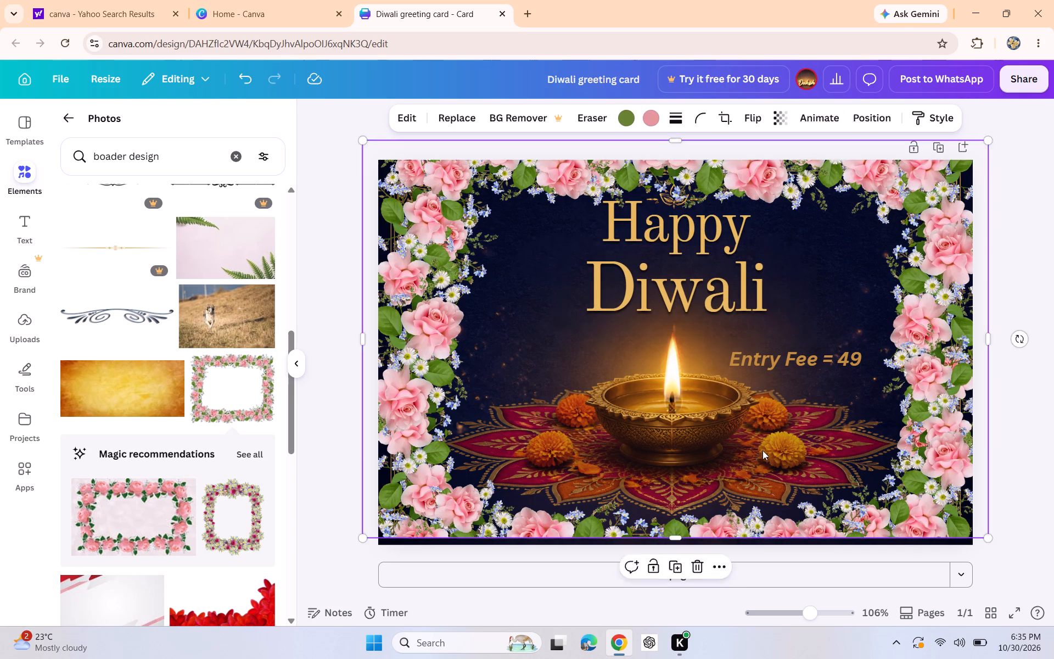
pyautogui.moveTo(763, 450); pyautogui.dragTo(763, 465)
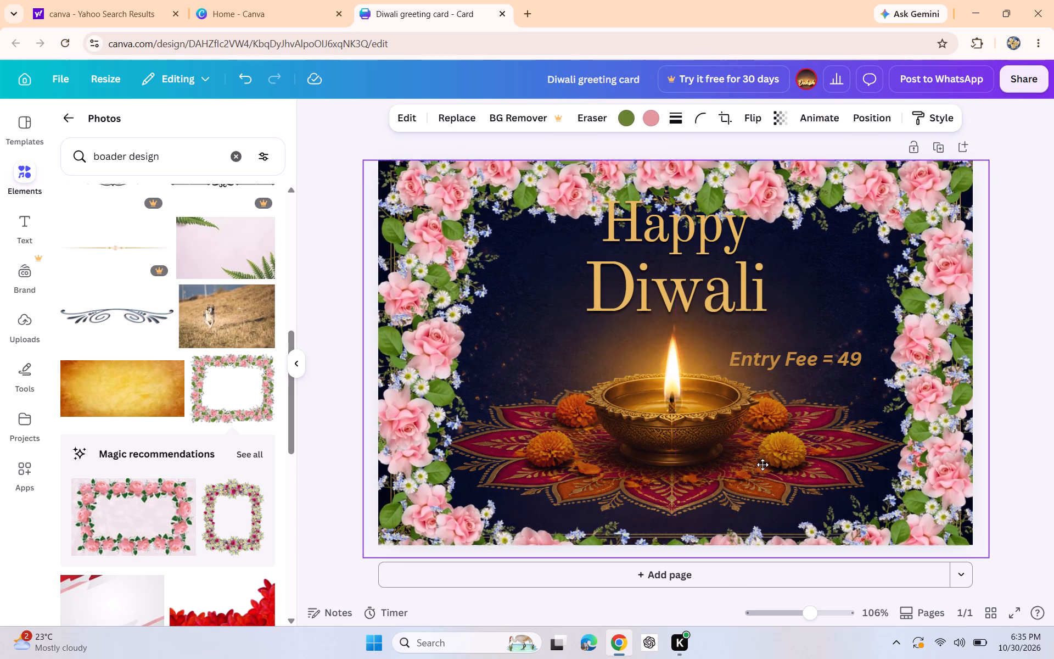
pyautogui.moveTo(763, 465); pyautogui.dragTo(764, 461)
pyautogui.moveTo(987, 550); pyautogui.dragTo(974, 548)
pyautogui.moveTo(864, 467); pyautogui.dragTo(874, 473)
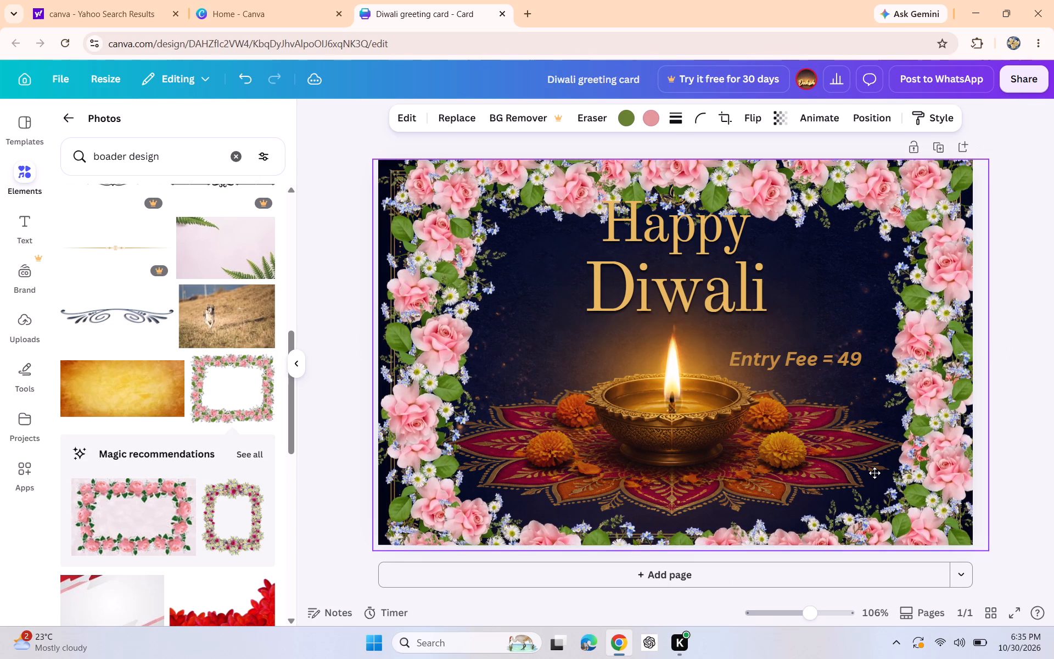
pyautogui.moveTo(874, 473); pyautogui.dragTo(874, 474)
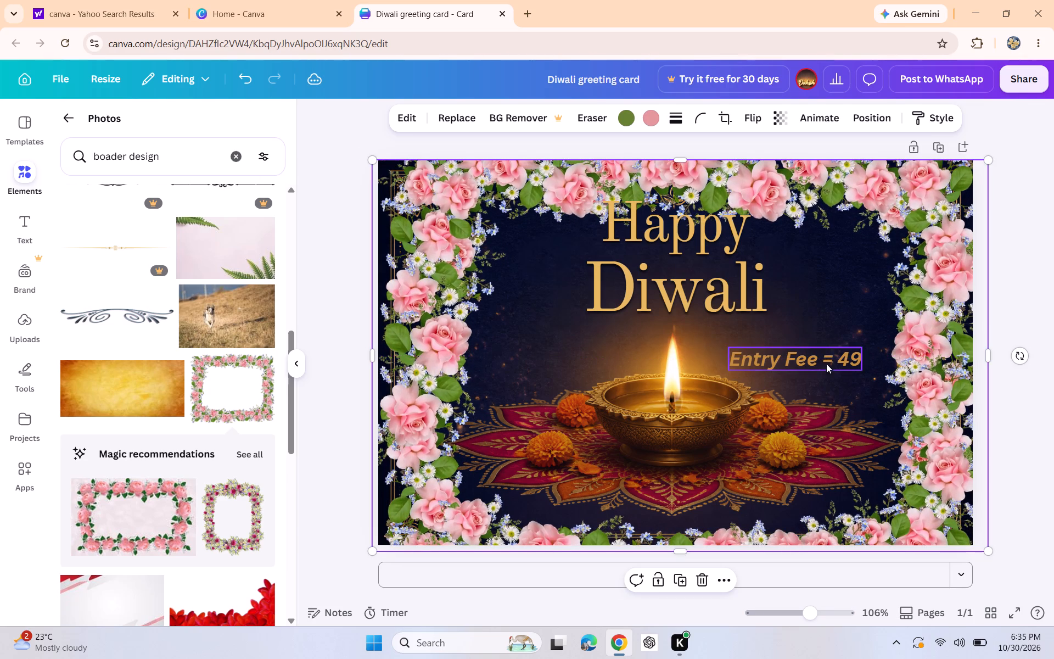
# Move the "Entry Fee = 49" text slightly higher, closer to the "Diwali" title.
pyautogui.moveTo(826, 362); pyautogui.dragTo(821, 351)
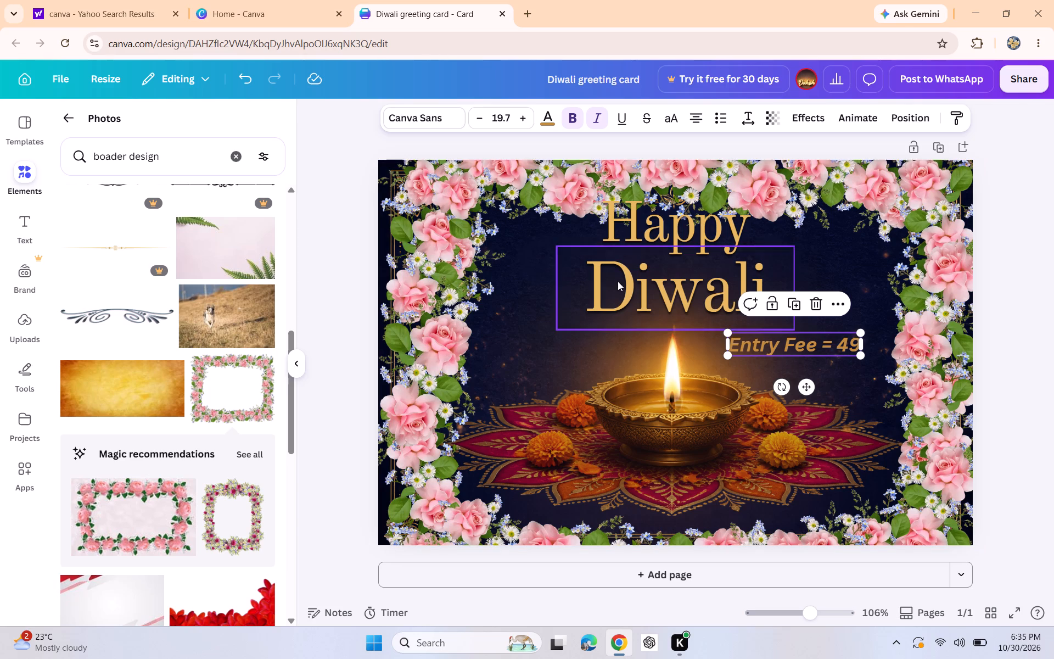
# Lower the "Happy" and "Diwali" titles clear of the top roses and centre both above the diya flame.
pyautogui.moveTo(662, 278); pyautogui.dragTo(660, 290)
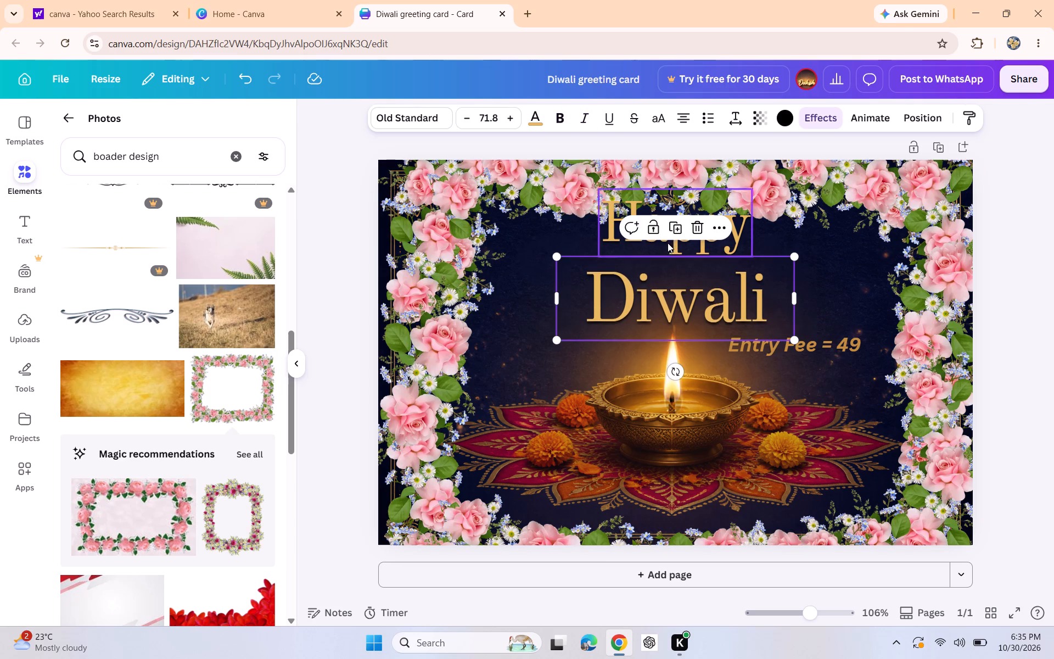
pyautogui.moveTo(641, 249); pyautogui.dragTo(638, 268)
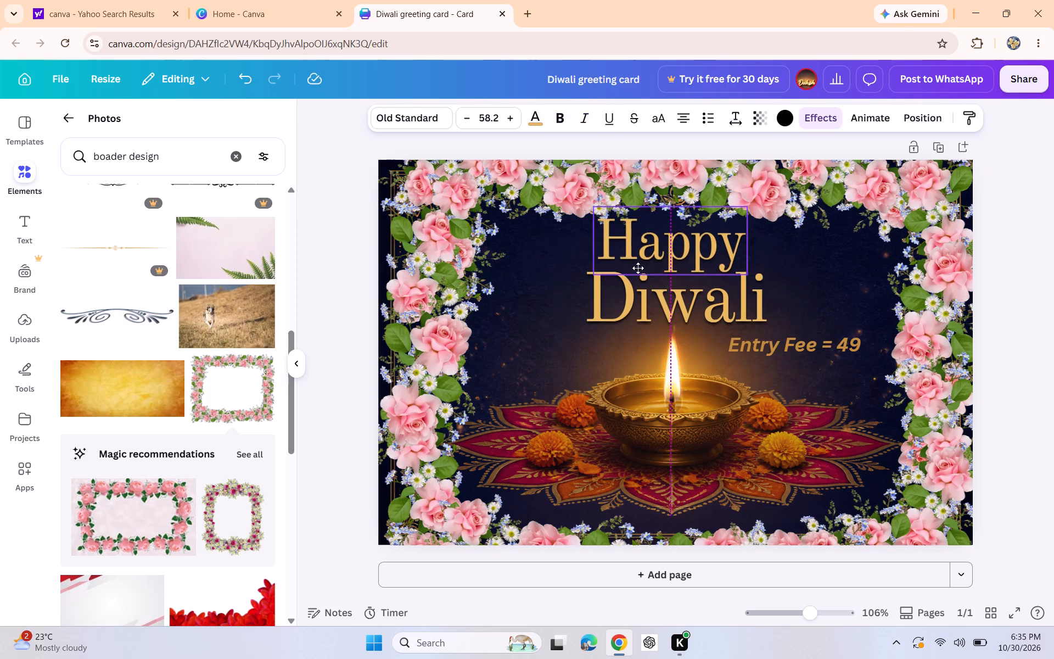
pyautogui.moveTo(638, 268); pyautogui.dragTo(643, 267)
pyautogui.moveTo(710, 315); pyautogui.dragTo(709, 323)
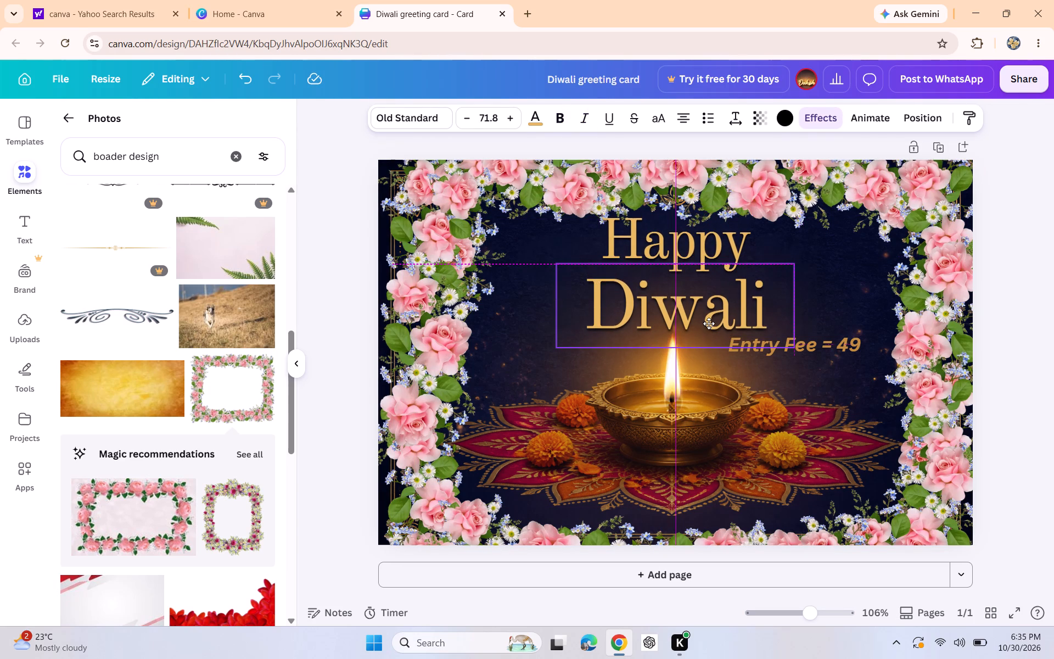
pyautogui.moveTo(709, 323); pyautogui.dragTo(708, 325)
pyautogui.moveTo(704, 325); pyautogui.dragTo(696, 327)
pyautogui.click(841, 293)
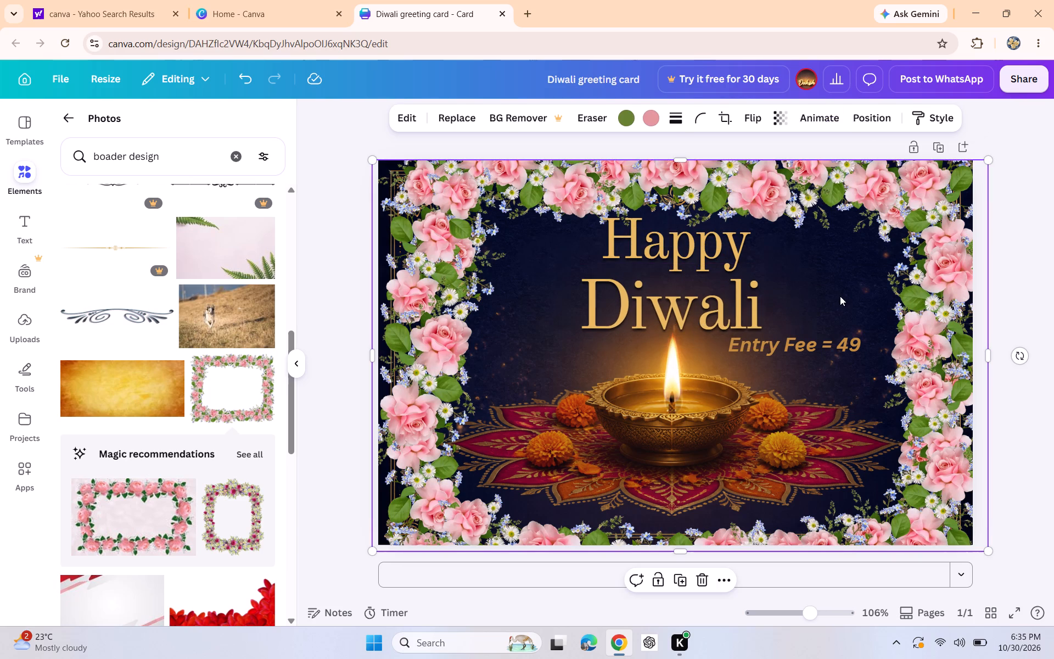
pyautogui.click(732, 263)
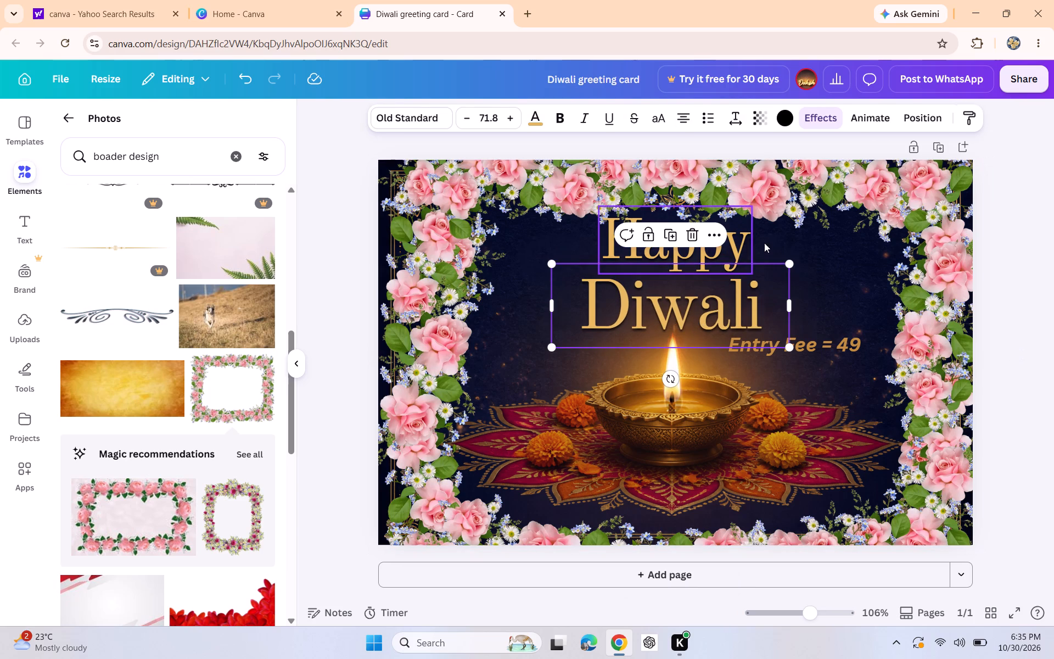
pyautogui.click(781, 235)
pyautogui.doubleClick(718, 253)
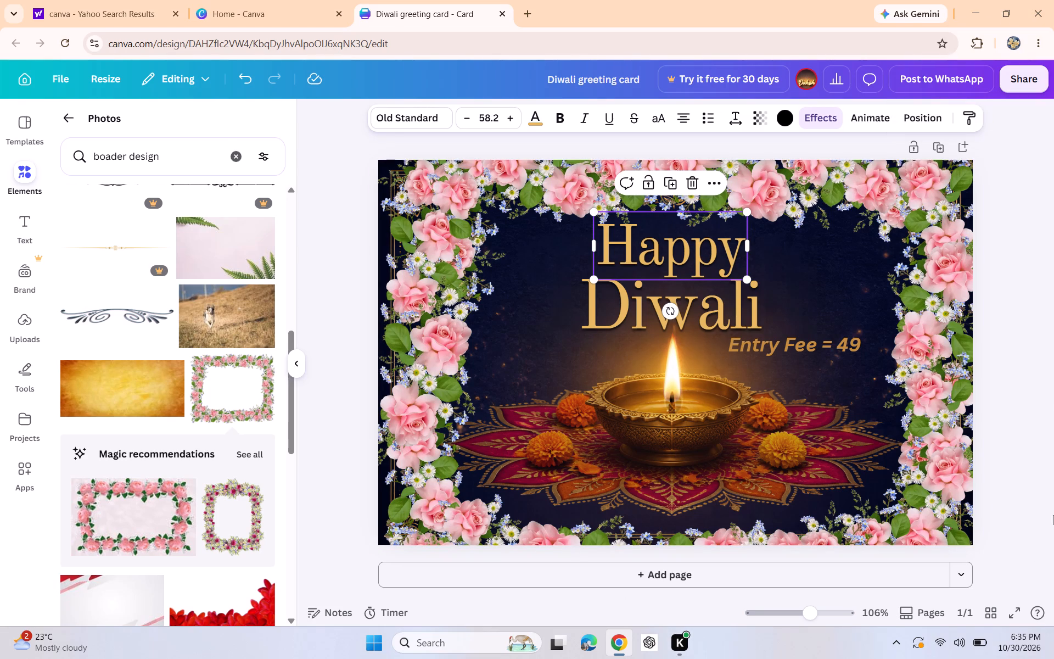
# Shrink the "Entry Fee = 49" text to font size 16.4 and lower it slightly beside the diya flame.
pyautogui.click(591, 407)
pyautogui.click(837, 334)
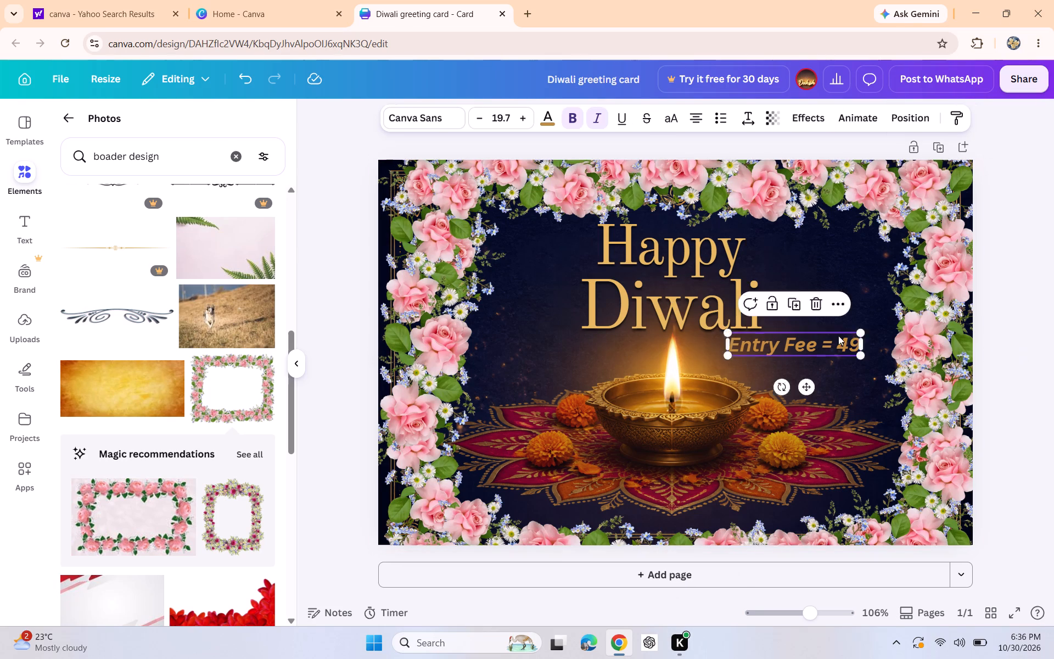
pyautogui.moveTo(859, 334); pyautogui.dragTo(838, 348)
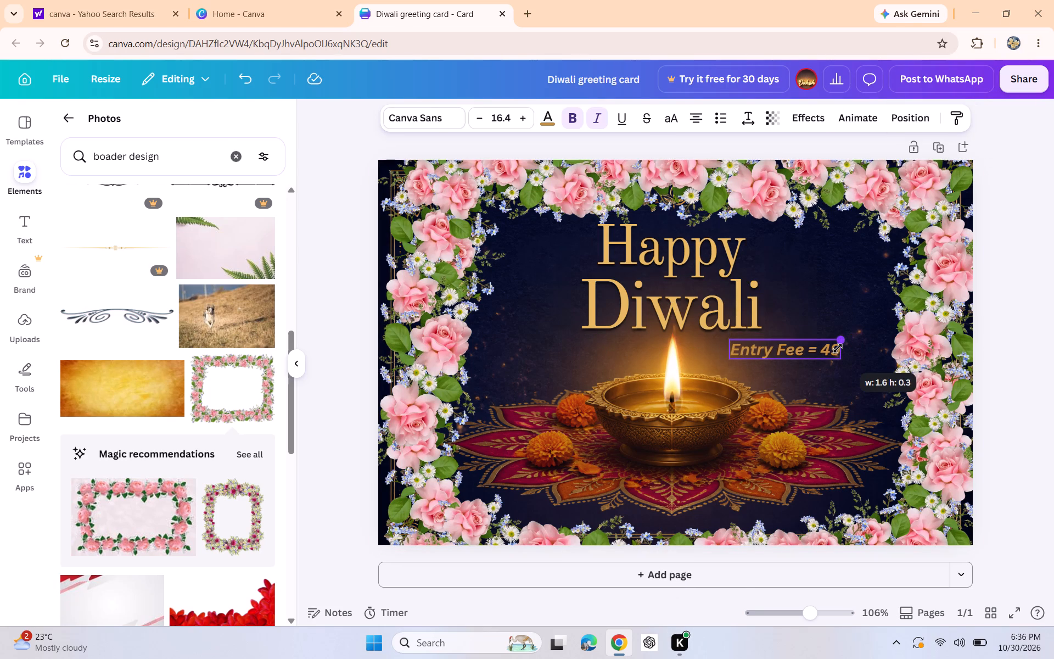
pyautogui.moveTo(838, 348); pyautogui.dragTo(838, 348)
pyautogui.click(787, 351)
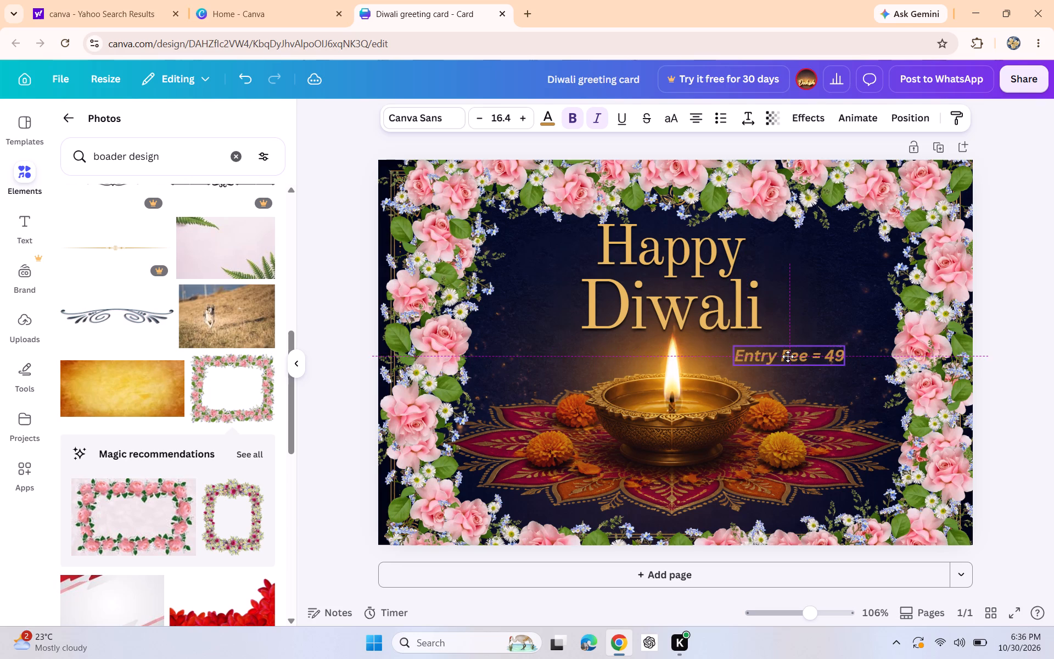
pyautogui.click(786, 355)
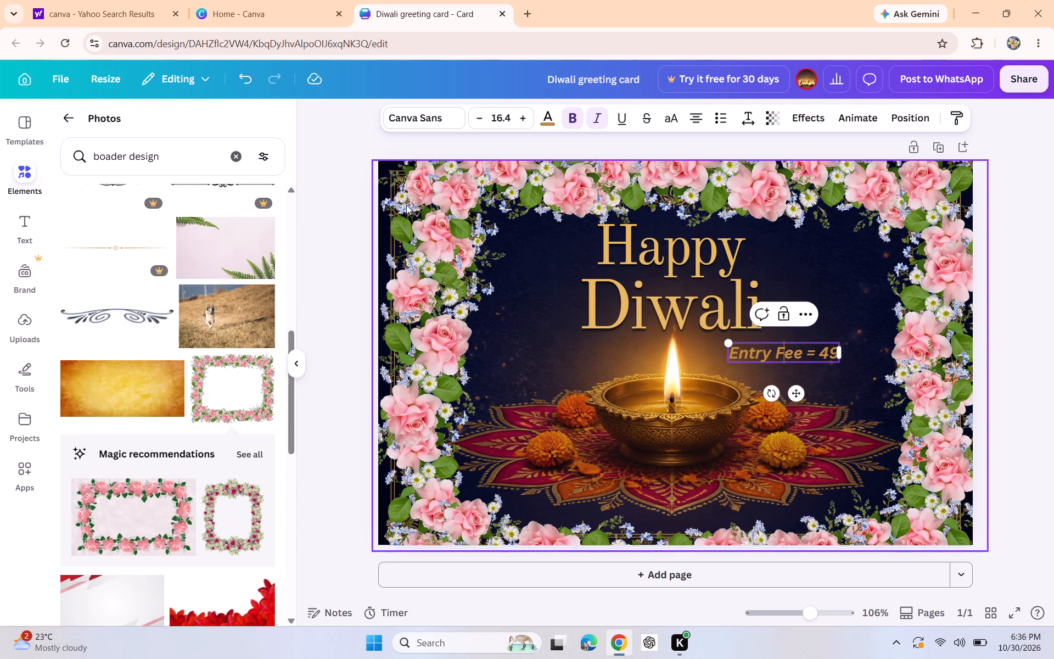
# Shift the pink rose border slightly left so it is centred over the diya, with its top at the card's top edge.
pyautogui.moveTo(423, 185); pyautogui.dragTo(410, 204)
pyautogui.click(410, 204)
pyautogui.moveTo(429, 201); pyautogui.dragTo(418, 226)
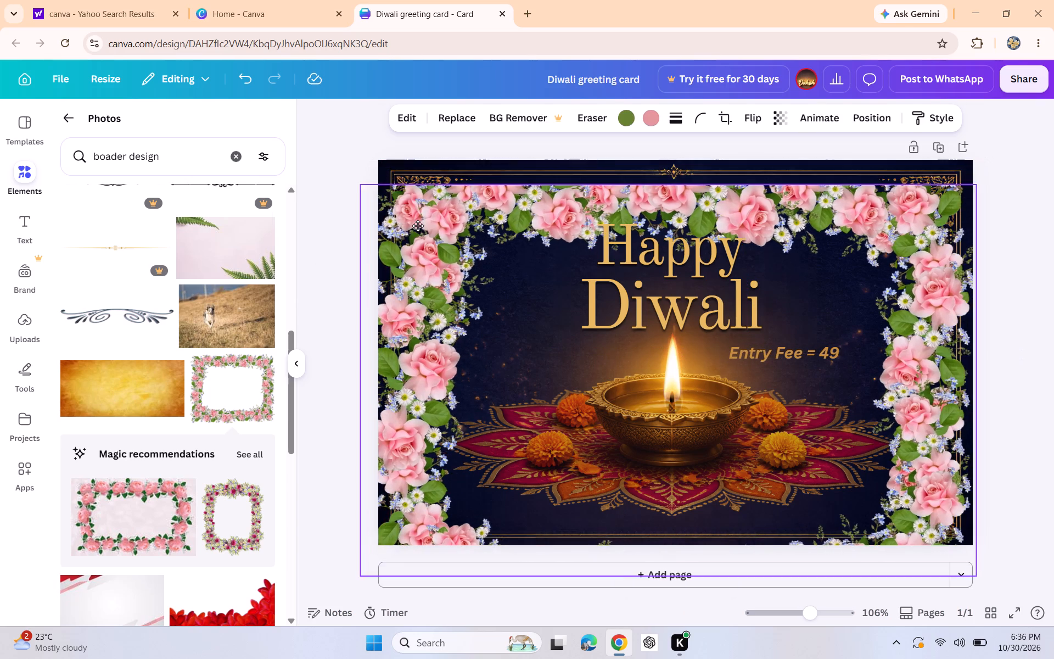
pyautogui.moveTo(418, 226); pyautogui.dragTo(421, 203)
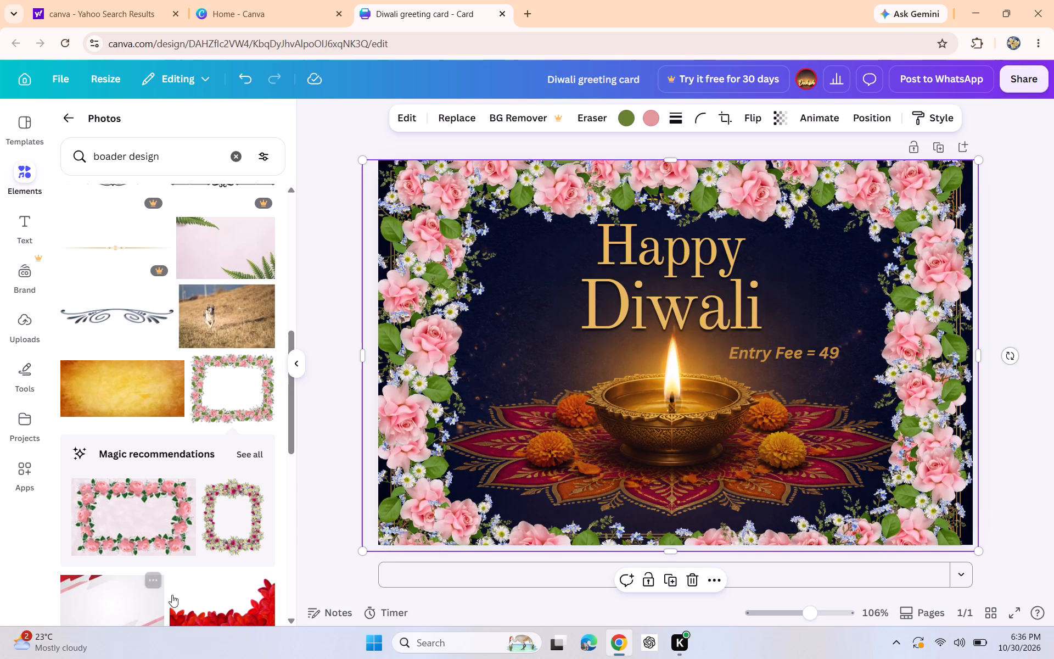
# Add the golden textured photo to the card and enlarge it over the title area, towards the card's top-left corner.
pyautogui.click(114, 371)
pyautogui.moveTo(574, 376); pyautogui.dragTo(560, 323)
pyautogui.moveTo(396, 185); pyautogui.dragTo(384, 160)
pyautogui.doubleClick(384, 160)
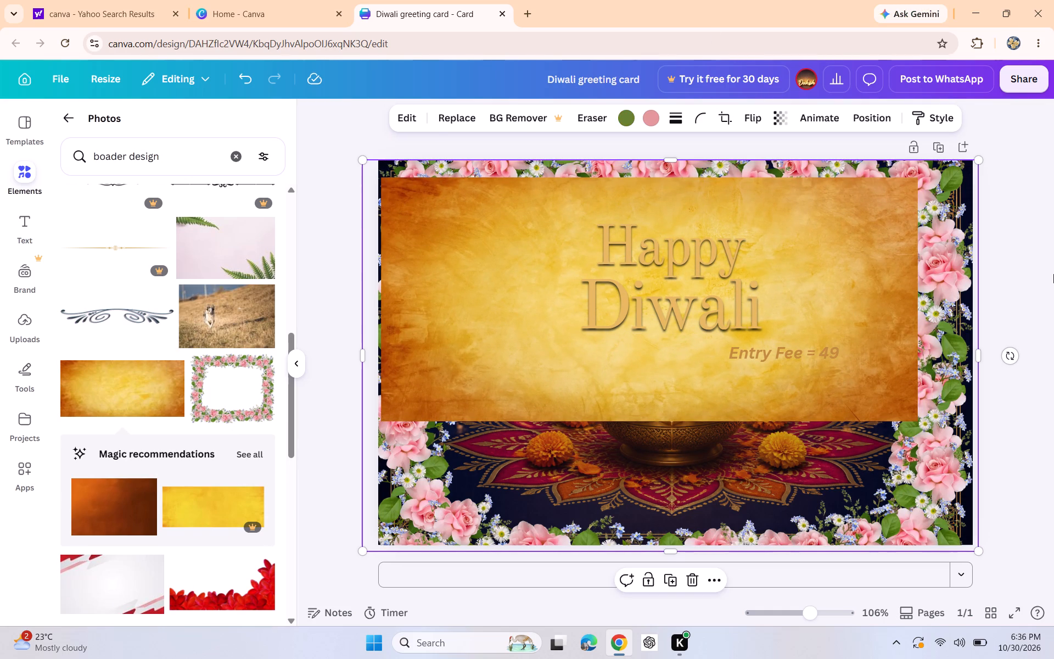
# Remove the pink rose border by moving it off the card.
pyautogui.moveTo(965, 244); pyautogui.dragTo(187, 585)
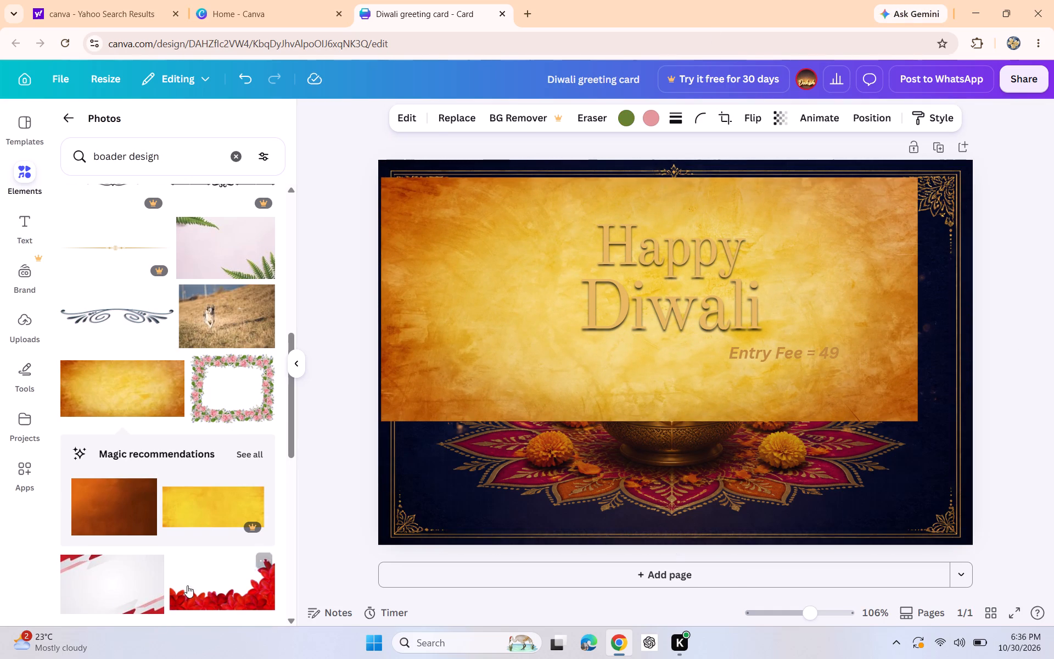
pyautogui.moveTo(187, 585); pyautogui.dragTo(349, 507)
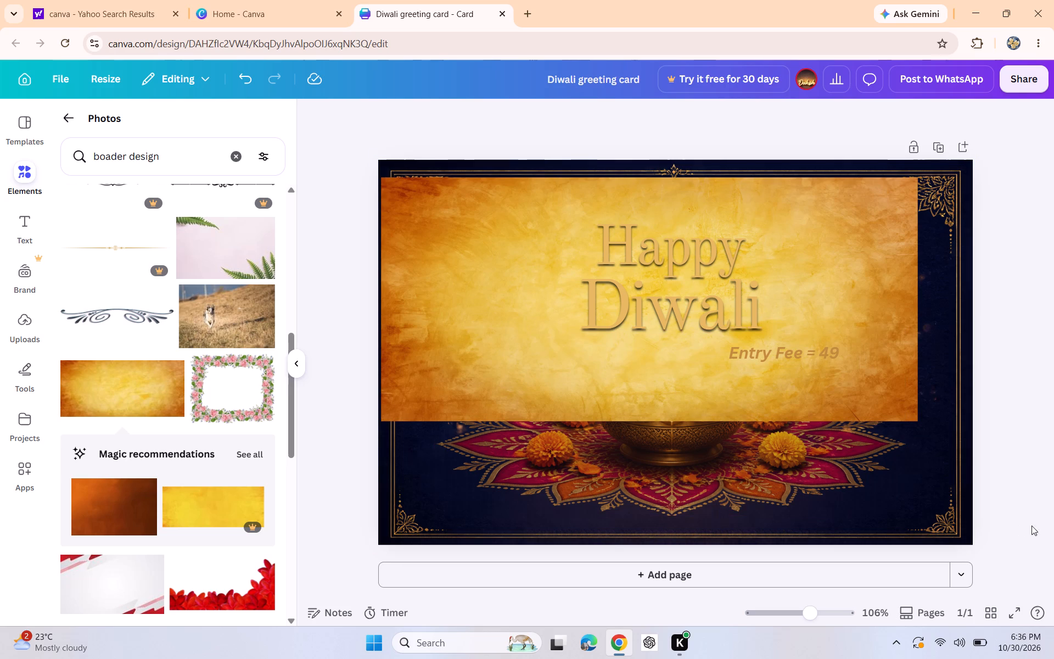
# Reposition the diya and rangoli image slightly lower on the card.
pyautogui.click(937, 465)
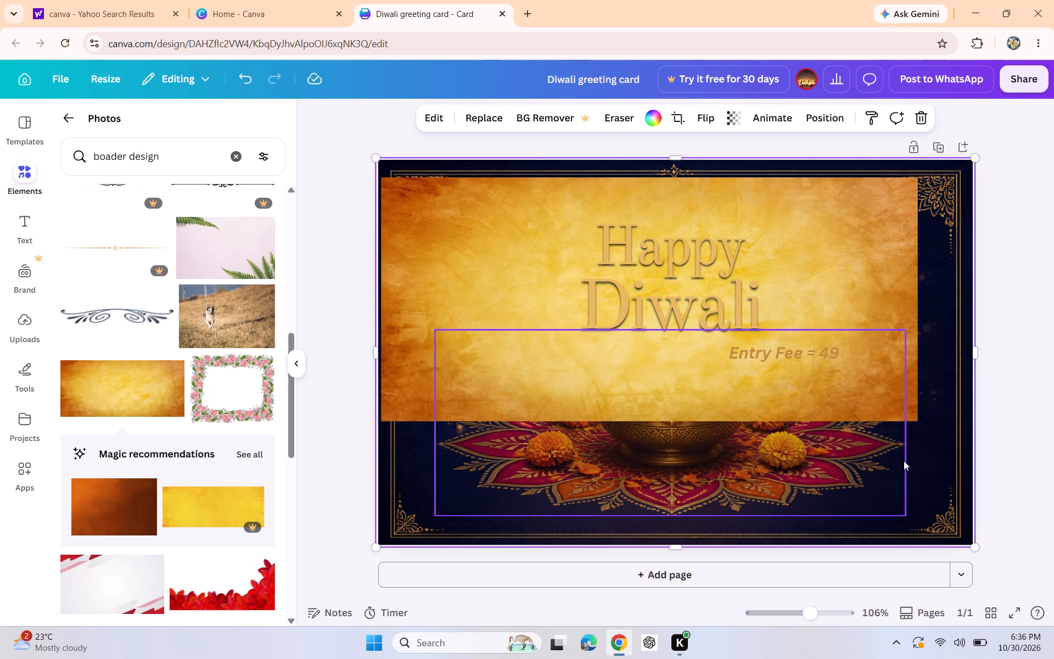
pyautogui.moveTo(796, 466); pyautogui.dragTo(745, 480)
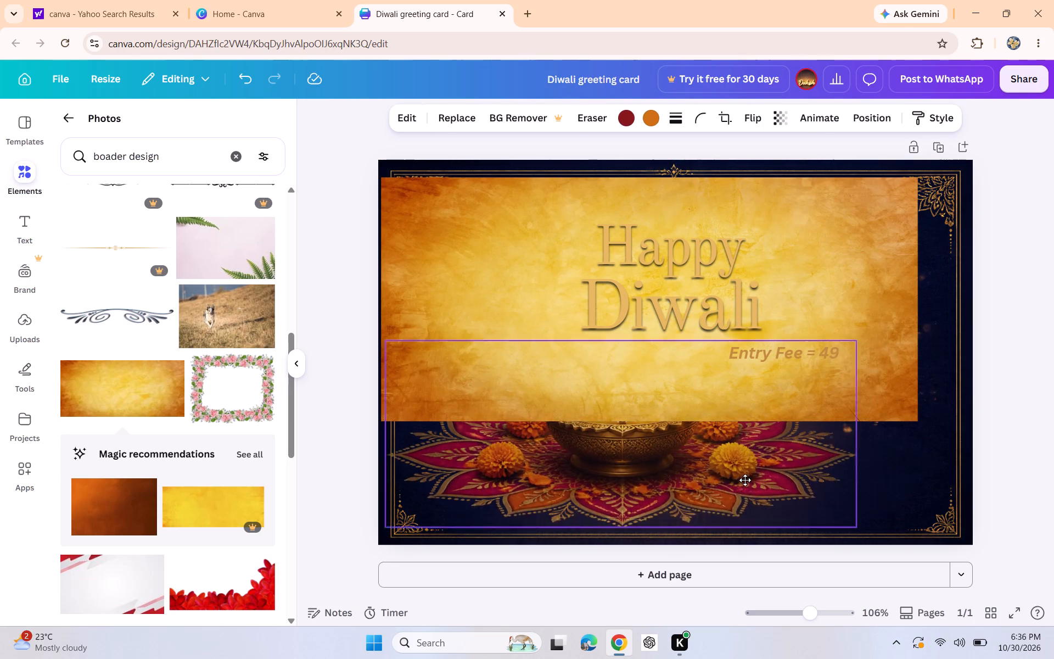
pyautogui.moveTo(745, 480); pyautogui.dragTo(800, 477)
# Stretch the golden textured photo to cover the whole card, about 8.5 wide by 5.6 high.
pyautogui.moveTo(860, 295); pyautogui.dragTo(930, 335)
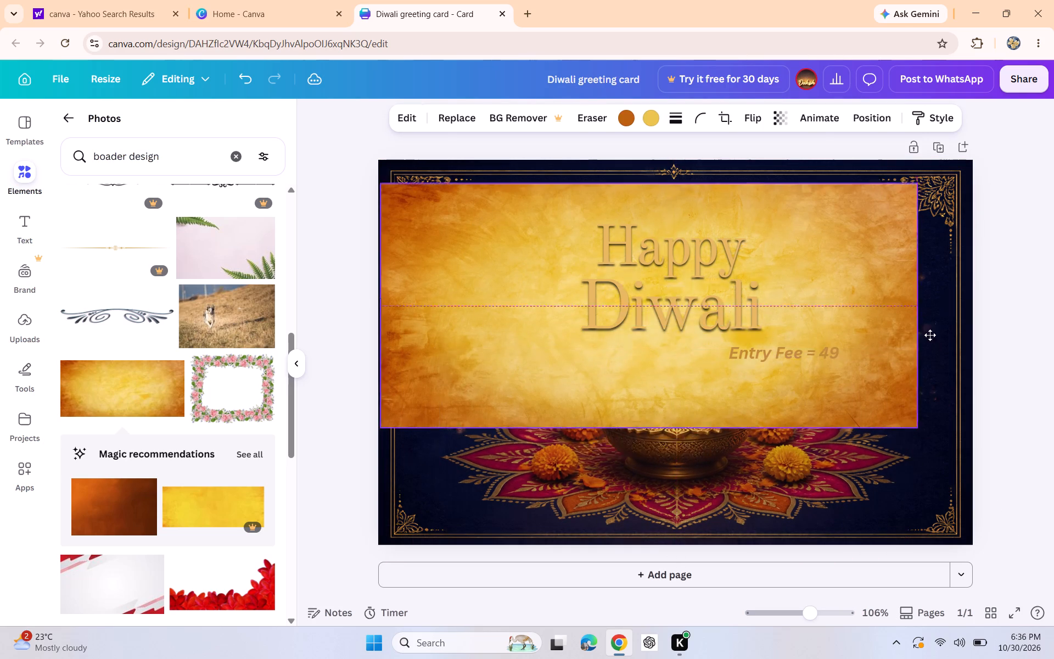
pyautogui.moveTo(930, 335); pyautogui.dragTo(860, 280)
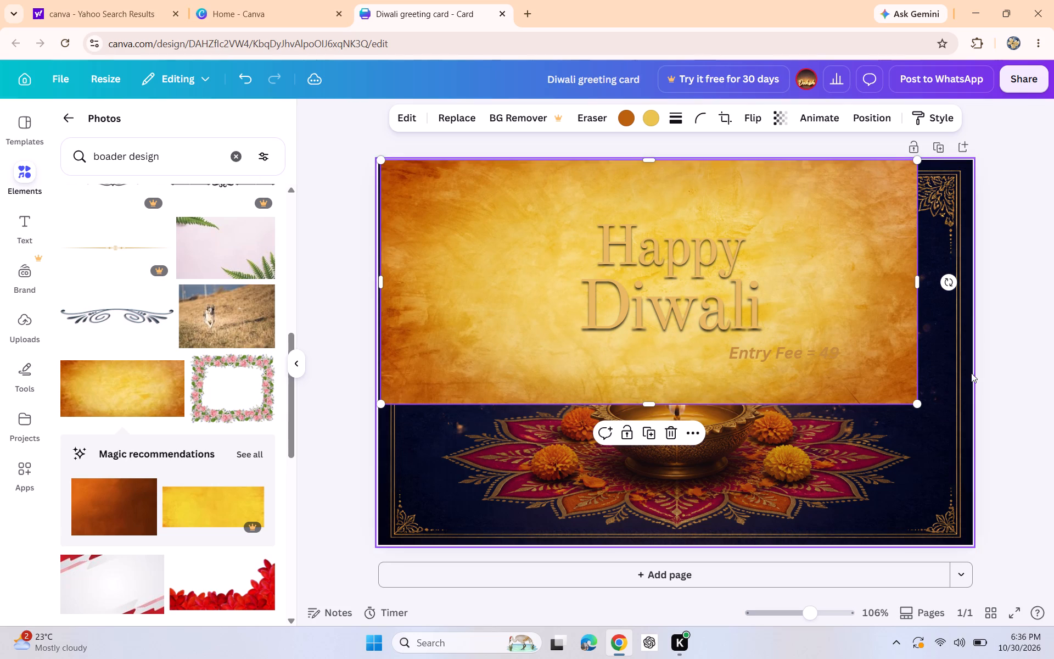
pyautogui.moveTo(915, 403); pyautogui.dragTo(946, 479)
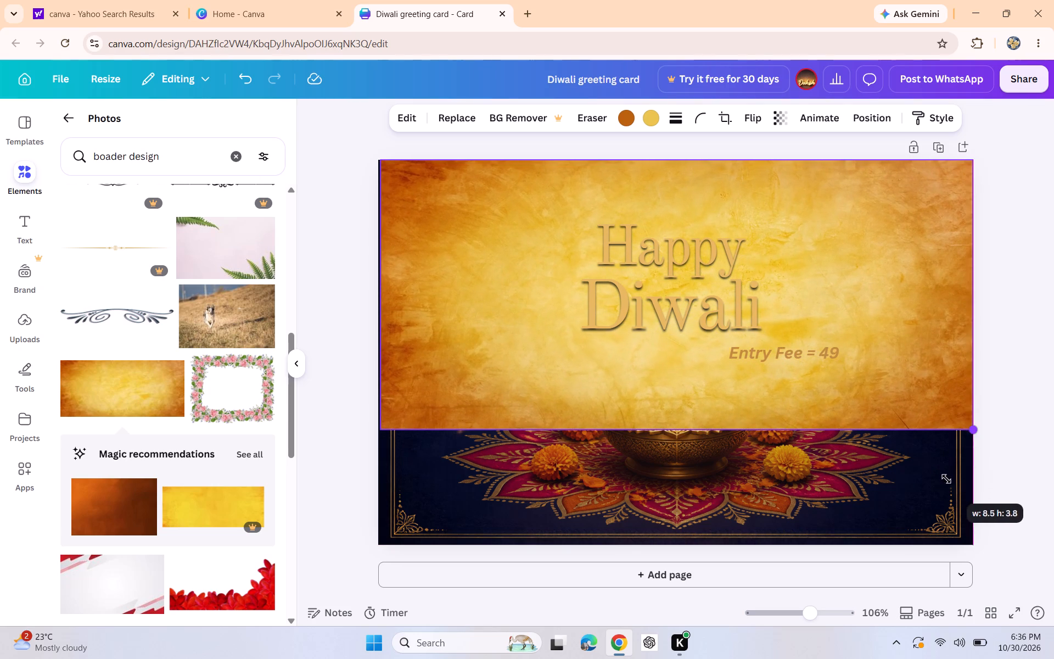
pyautogui.moveTo(946, 479); pyautogui.dragTo(946, 478)
pyautogui.moveTo(687, 429); pyautogui.dragTo(685, 507)
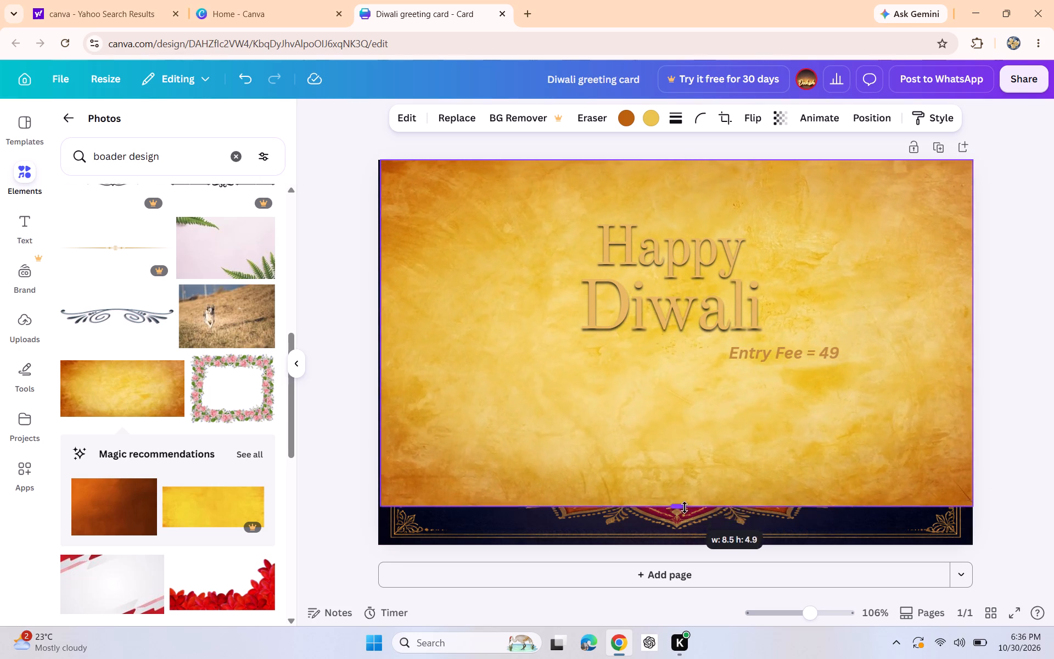
pyautogui.moveTo(685, 507); pyautogui.dragTo(683, 551)
pyautogui.click(713, 442)
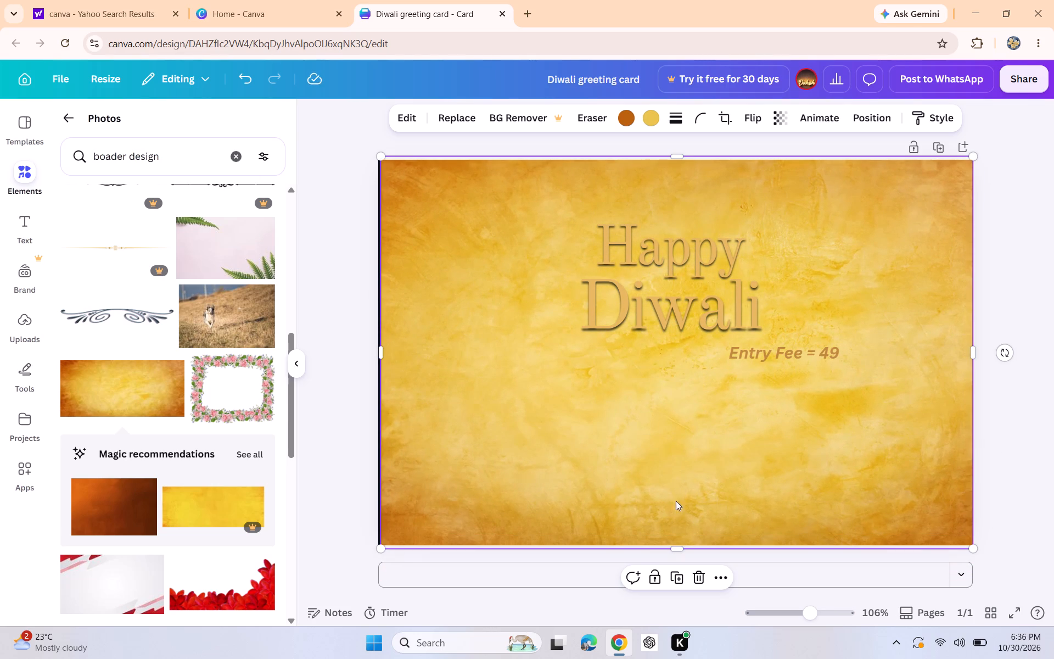
pyautogui.moveTo(381, 357); pyautogui.dragTo(375, 361)
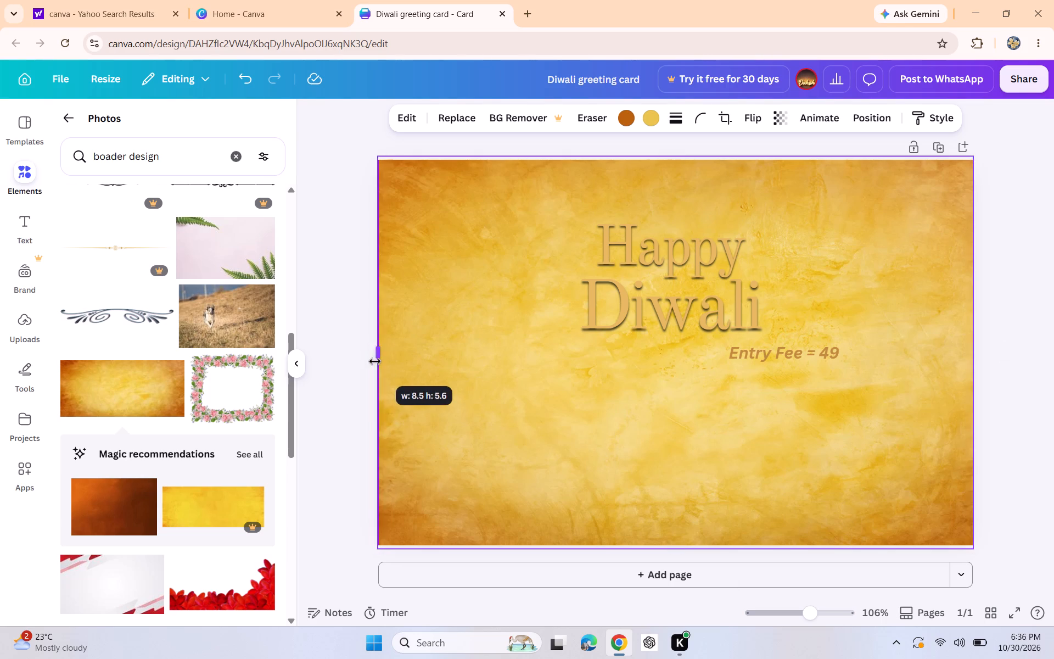
pyautogui.moveTo(375, 361); pyautogui.dragTo(375, 361)
# Move the "Entry Fee = 49" text slightly up and to the right, below the "Diwali" title.
pyautogui.moveTo(773, 355); pyautogui.dragTo(783, 349)
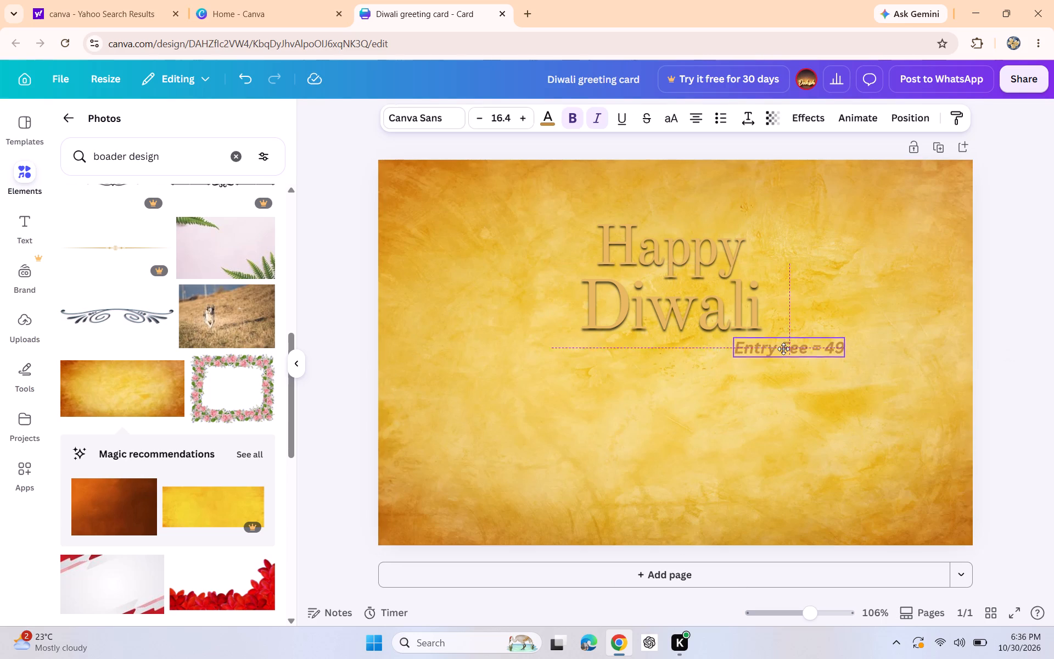
pyautogui.moveTo(783, 349); pyautogui.dragTo(780, 352)
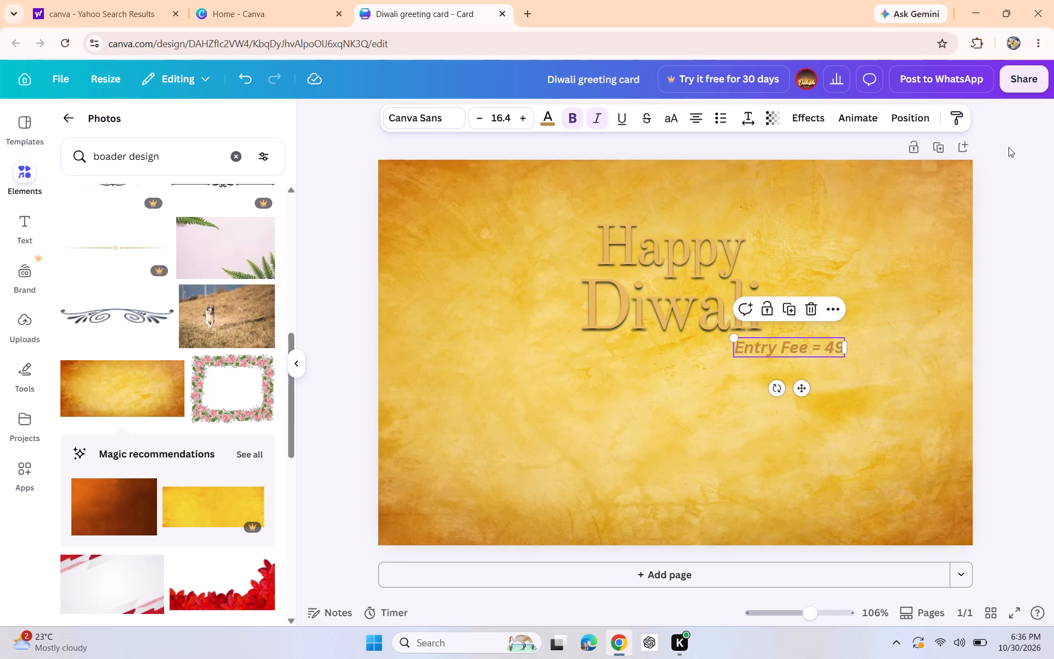
pyautogui.click(912, 177)
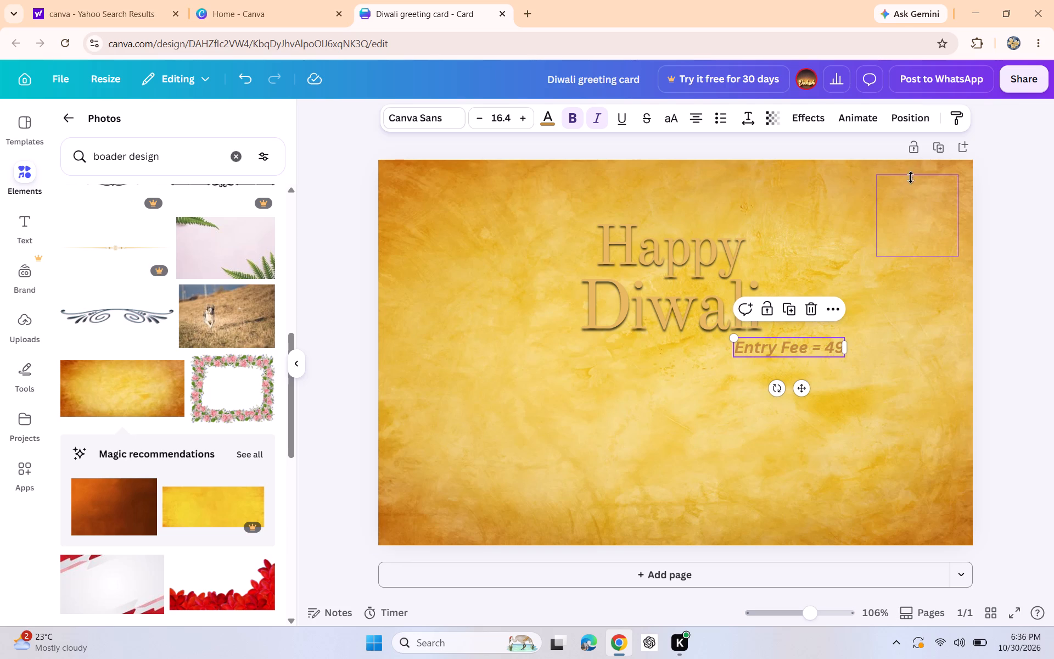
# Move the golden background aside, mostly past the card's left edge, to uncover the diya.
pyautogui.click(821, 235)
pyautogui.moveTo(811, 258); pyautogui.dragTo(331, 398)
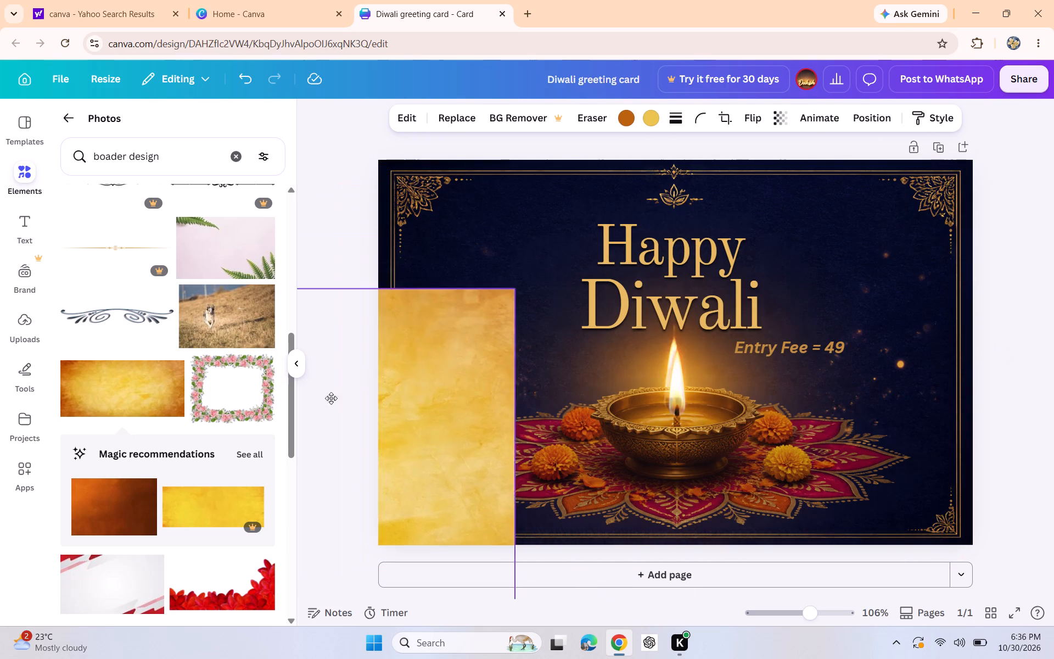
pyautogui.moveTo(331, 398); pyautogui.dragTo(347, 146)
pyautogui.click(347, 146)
# Reposition the diya and rangoli image so its flame sits centred just below the "Diwali" title.
pyautogui.click(794, 487)
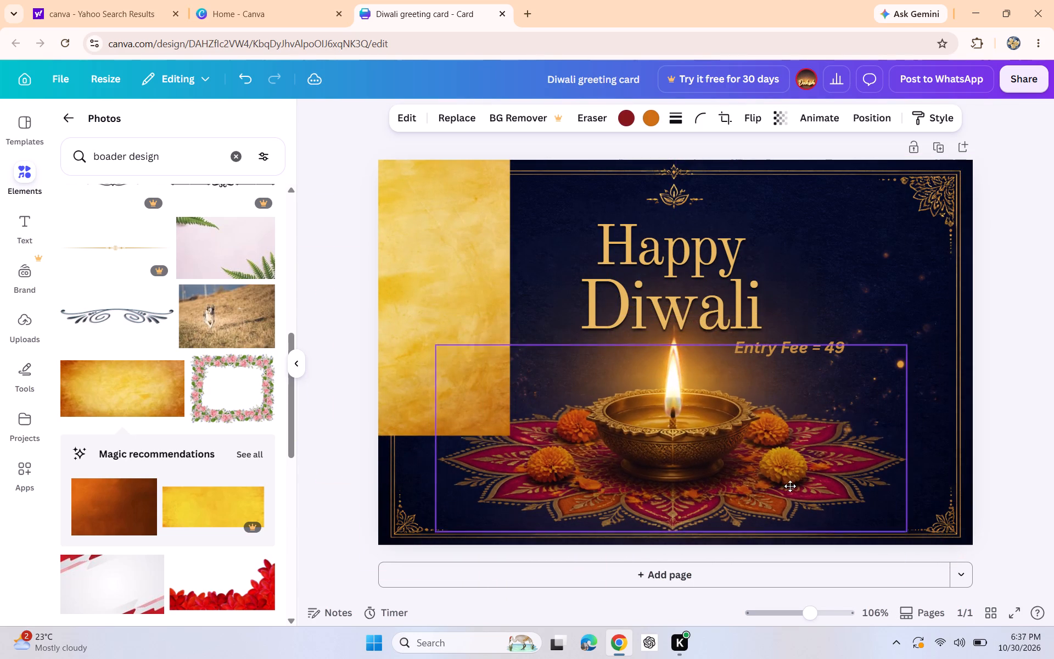
pyautogui.click(790, 484)
pyautogui.moveTo(676, 431); pyautogui.dragTo(655, 435)
pyautogui.click(655, 435)
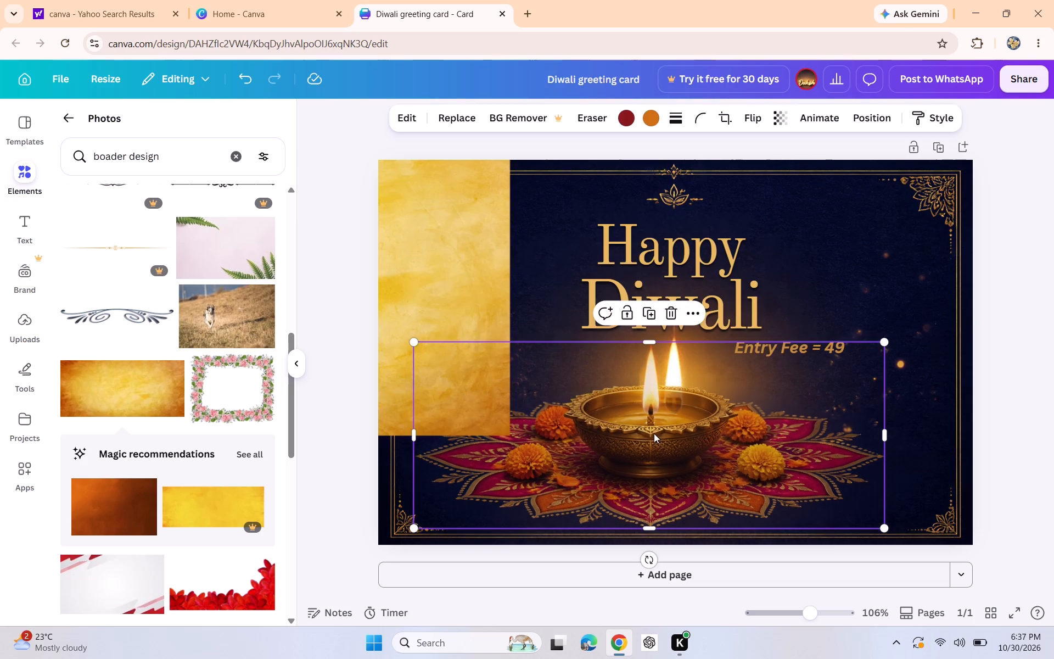
pyautogui.click(629, 391)
pyautogui.click(693, 317)
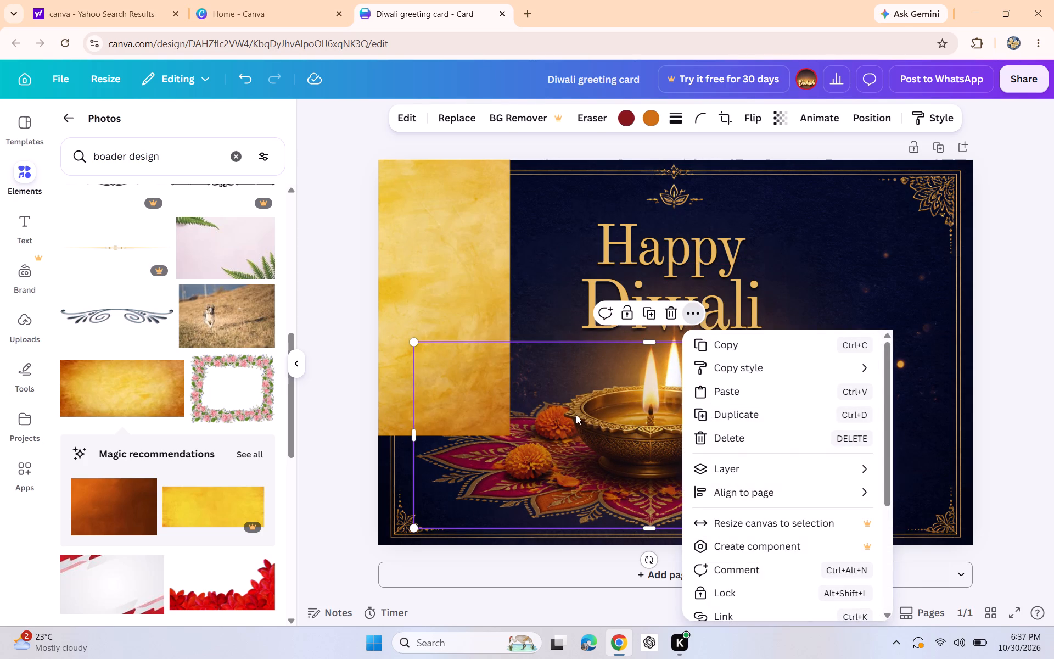
pyautogui.moveTo(576, 415); pyautogui.dragTo(602, 411)
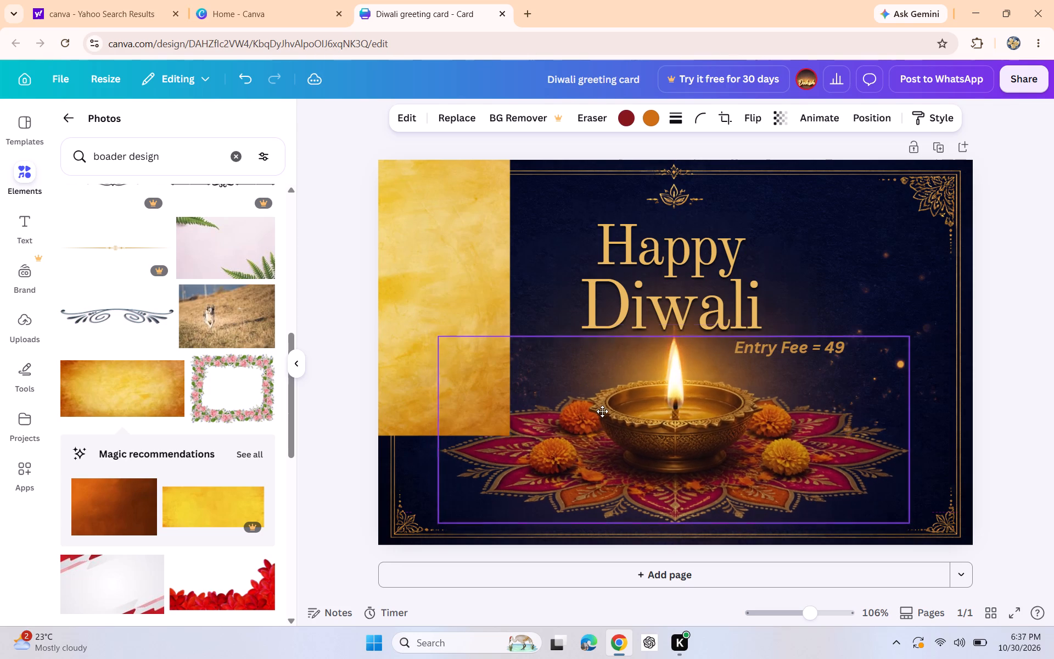
pyautogui.moveTo(602, 411); pyautogui.dragTo(598, 405)
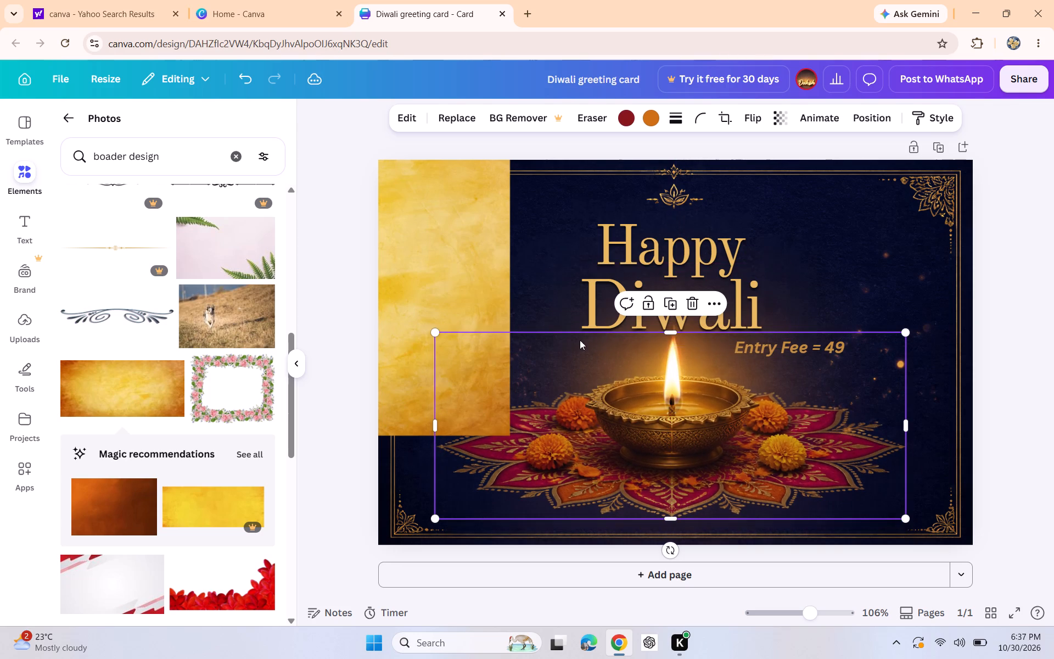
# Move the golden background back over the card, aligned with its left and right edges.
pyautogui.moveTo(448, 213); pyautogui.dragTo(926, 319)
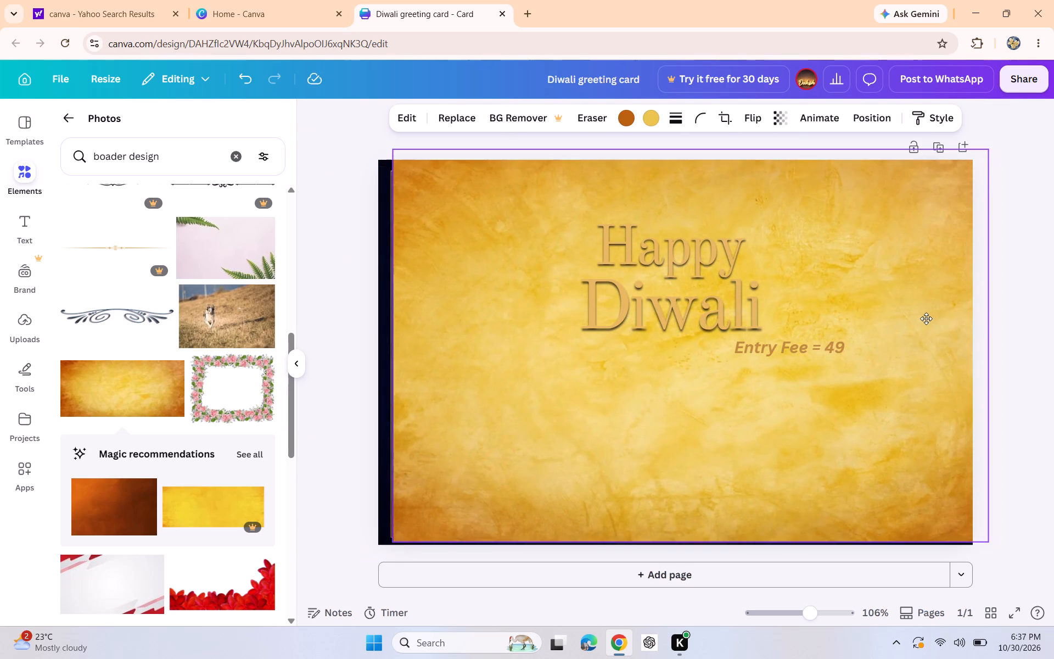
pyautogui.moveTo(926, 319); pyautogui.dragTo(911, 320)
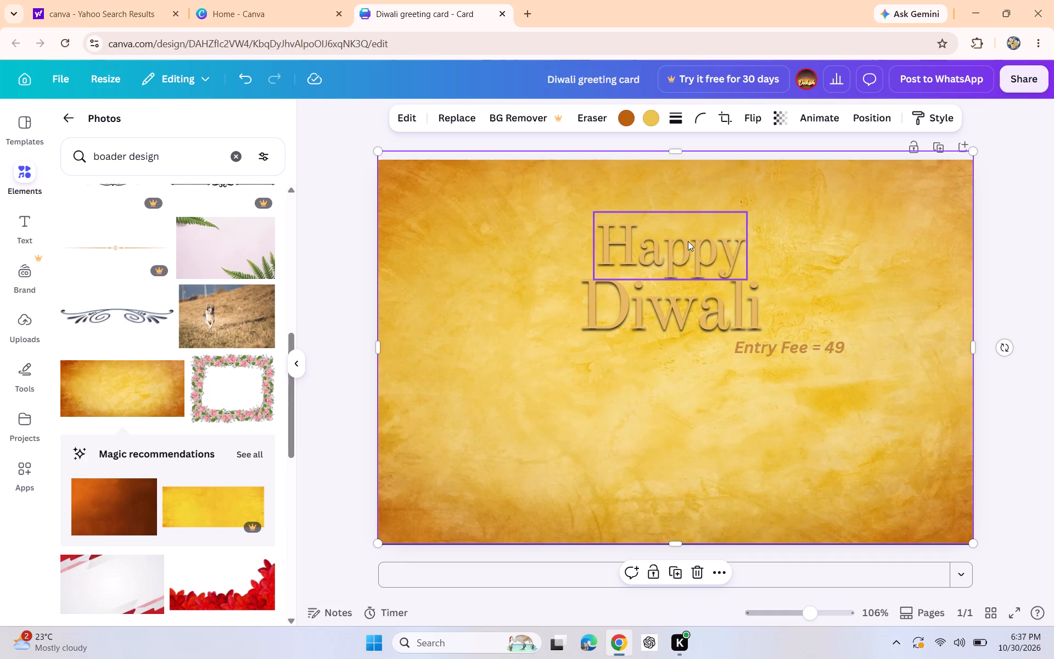
# Raise the "Happy" and "Diwali" titles slightly on the golden background.
pyautogui.moveTo(688, 239); pyautogui.dragTo(697, 226)
pyautogui.moveTo(648, 306); pyautogui.dragTo(653, 298)
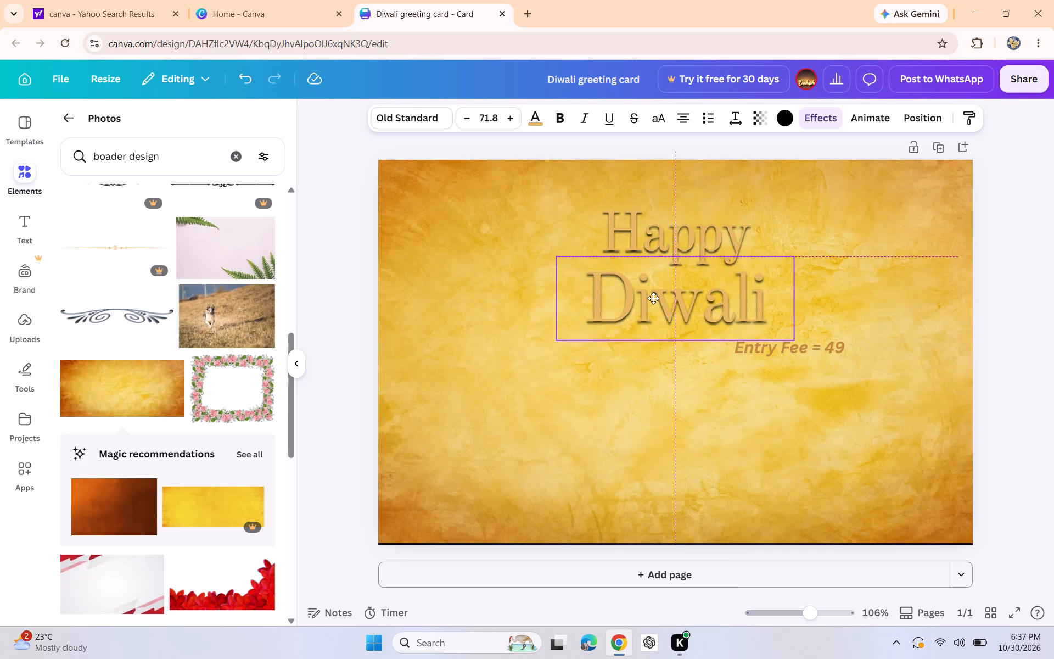
pyautogui.moveTo(653, 298); pyautogui.dragTo(650, 301)
pyautogui.moveTo(319, 504); pyautogui.dragTo(335, 511)
pyautogui.click(335, 511)
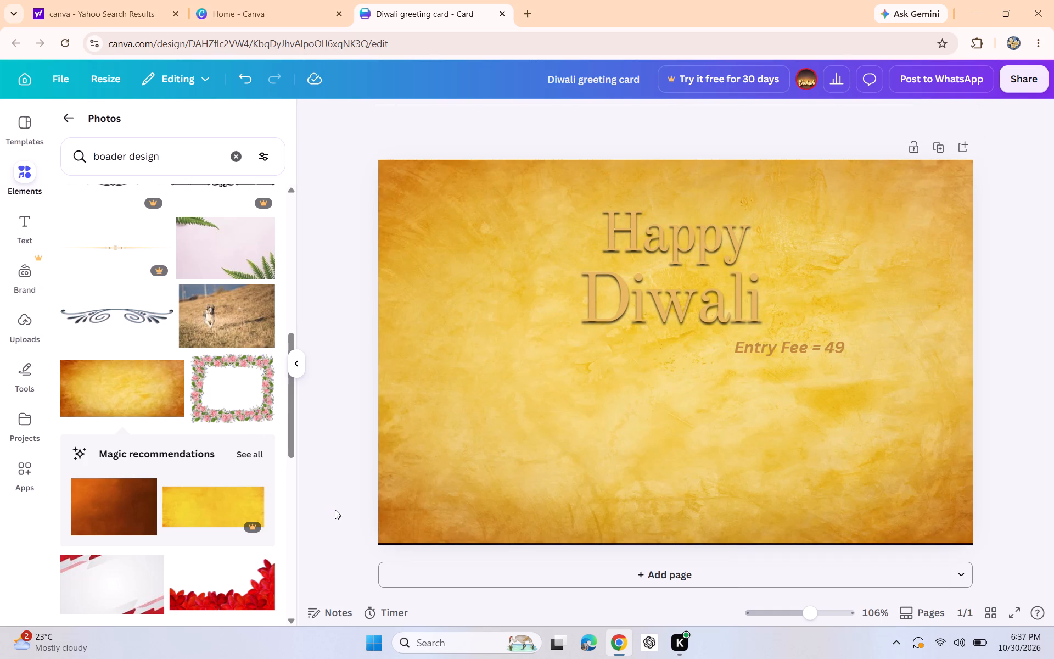
pyautogui.moveTo(345, 543); pyautogui.dragTo(347, 529)
# Reposition the golden background so it covers the whole card, including the strip along the bottom edge.
pyautogui.moveTo(387, 520); pyautogui.dragTo(529, 492)
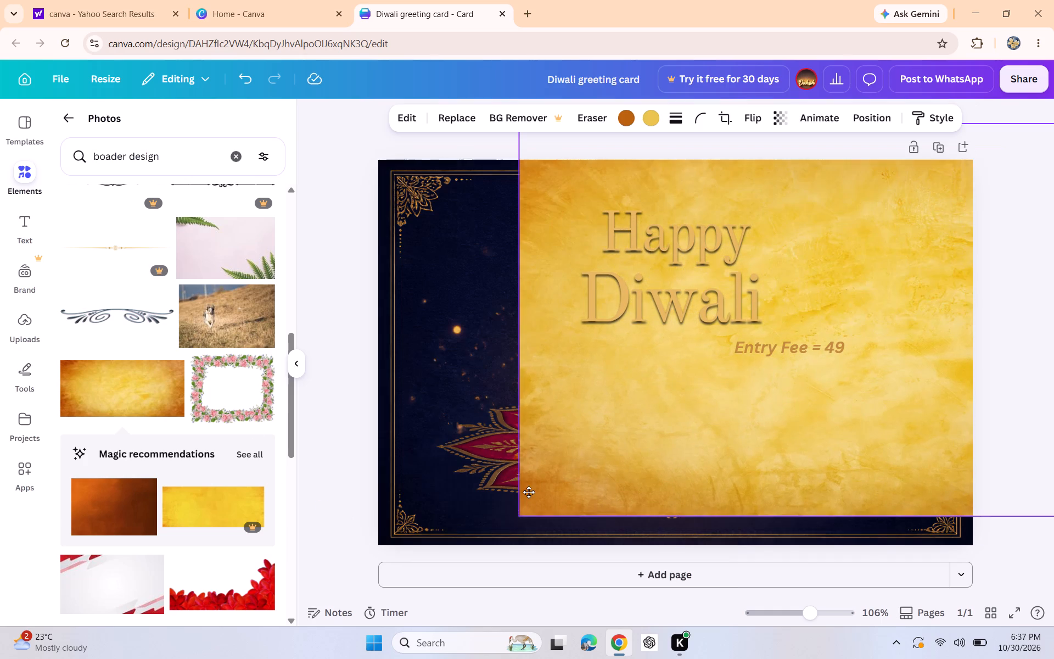
pyautogui.moveTo(529, 492); pyautogui.dragTo(529, 490)
pyautogui.click(377, 530)
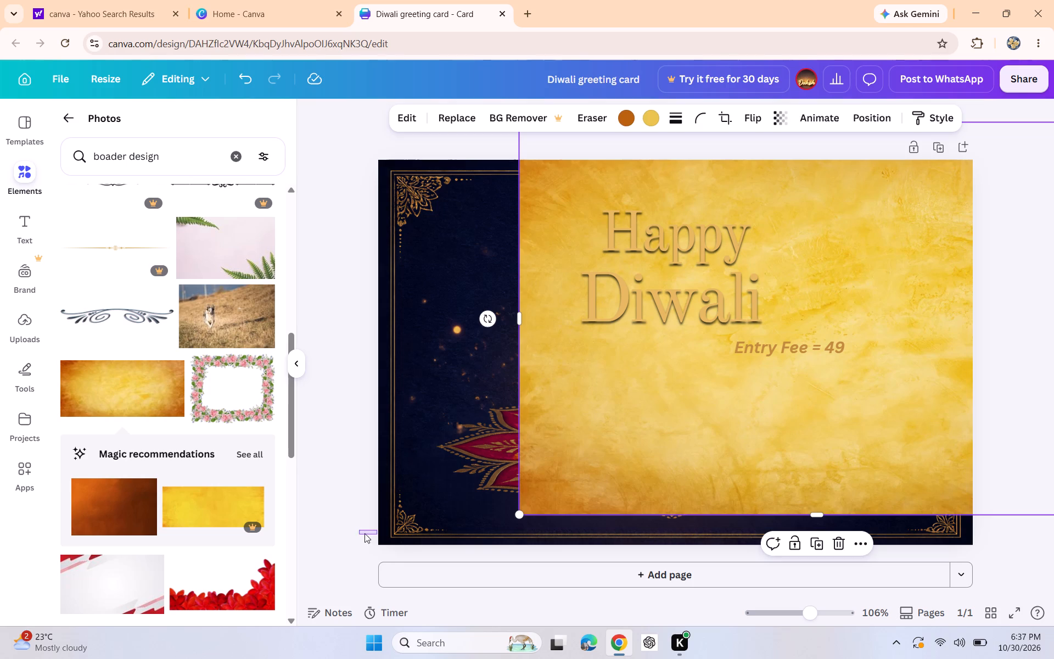
pyautogui.moveTo(224, 399); pyautogui.dragTo(517, 322)
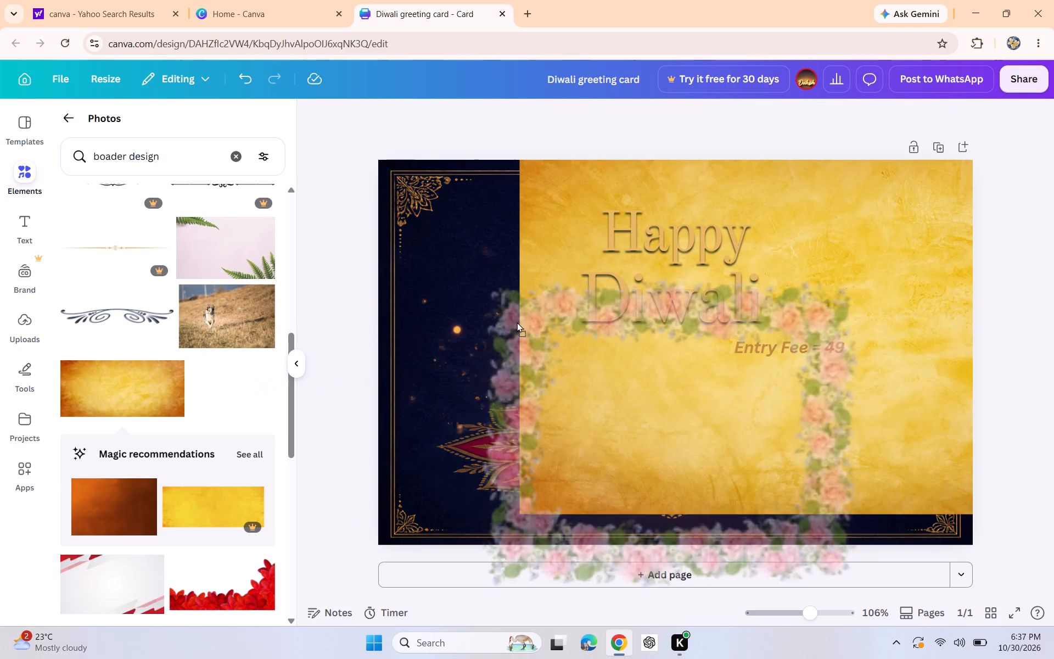
pyautogui.moveTo(517, 322); pyautogui.dragTo(302, 315)
pyautogui.moveTo(622, 412); pyautogui.dragTo(481, 426)
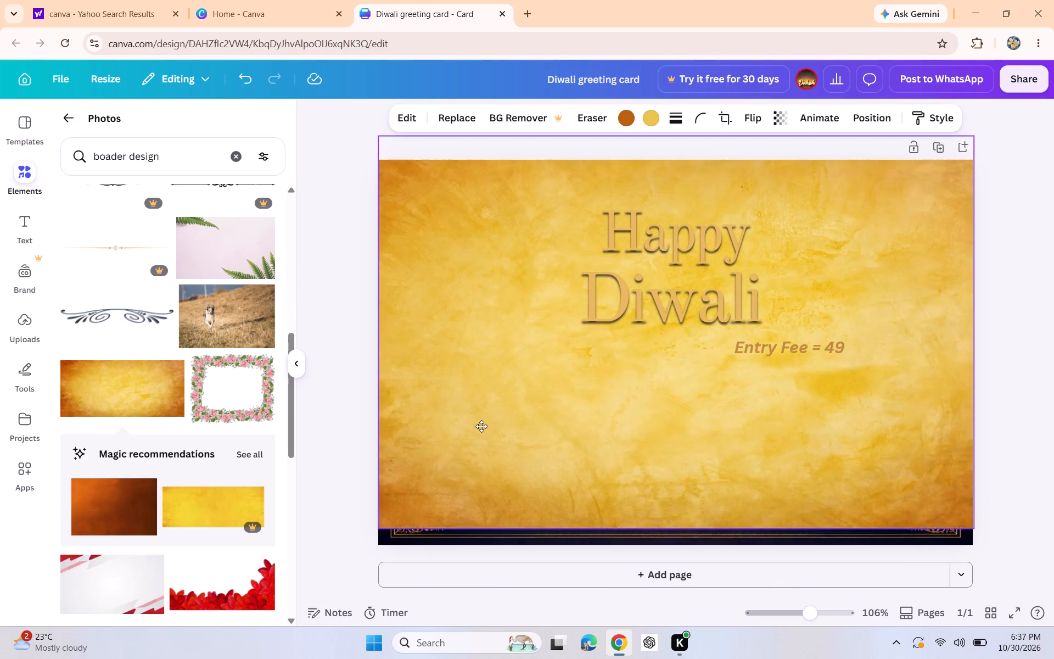
pyautogui.moveTo(481, 426); pyautogui.dragTo(483, 445)
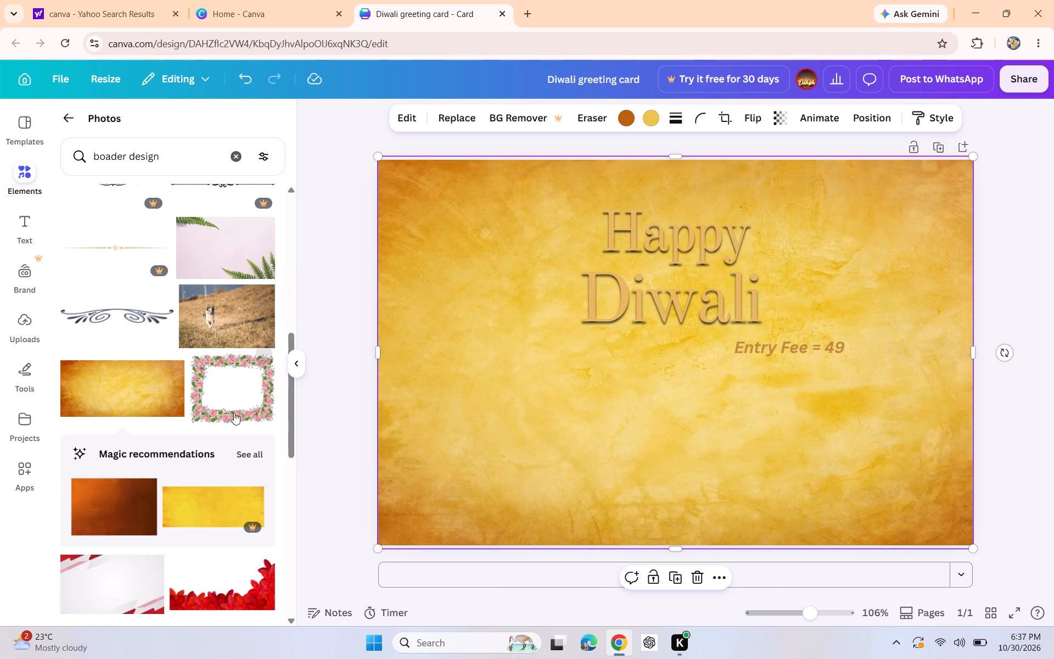
# Add the pink rose border over the golden background and stretch it around the card's edges, about 8.8 by 5.8.
pyautogui.moveTo(232, 407); pyautogui.dragTo(573, 275)
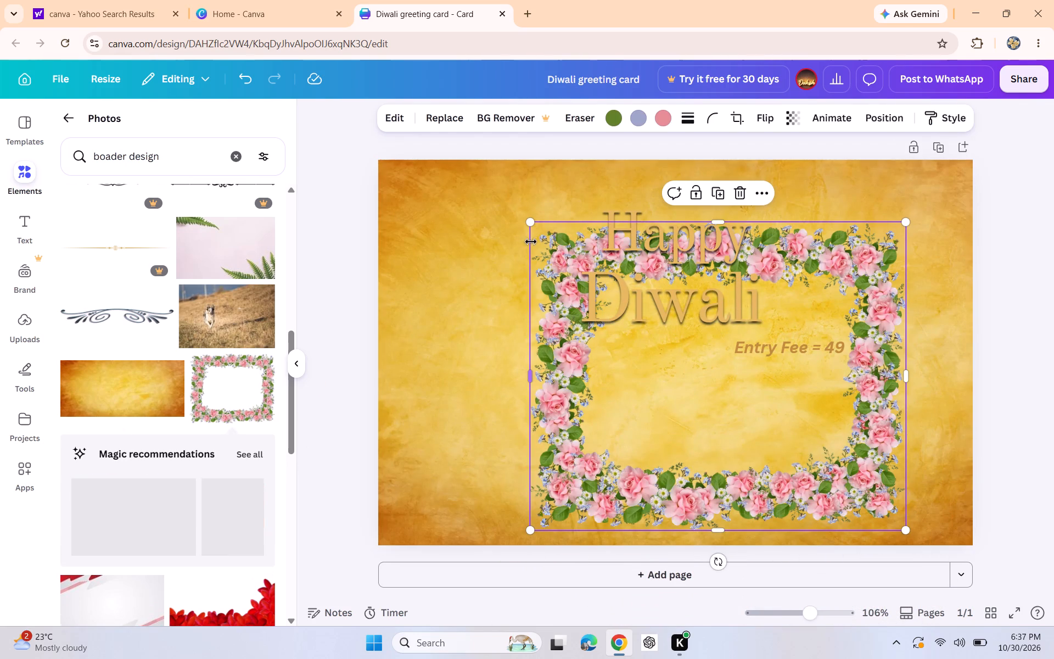
pyautogui.moveTo(531, 222); pyautogui.dragTo(385, 163)
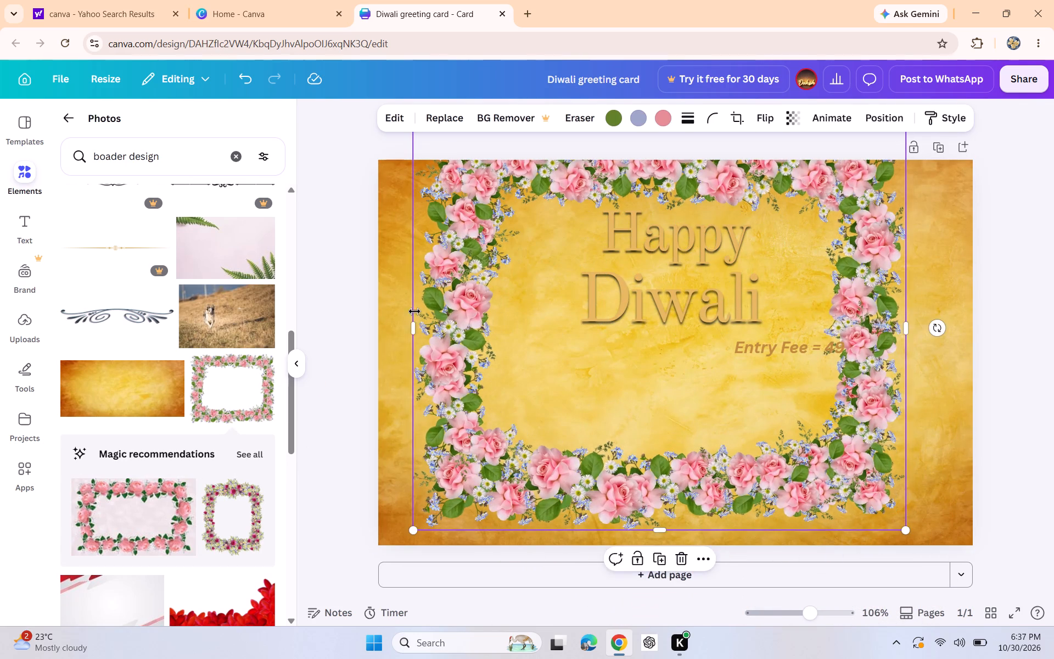
pyautogui.moveTo(484, 364); pyautogui.dragTo(474, 388)
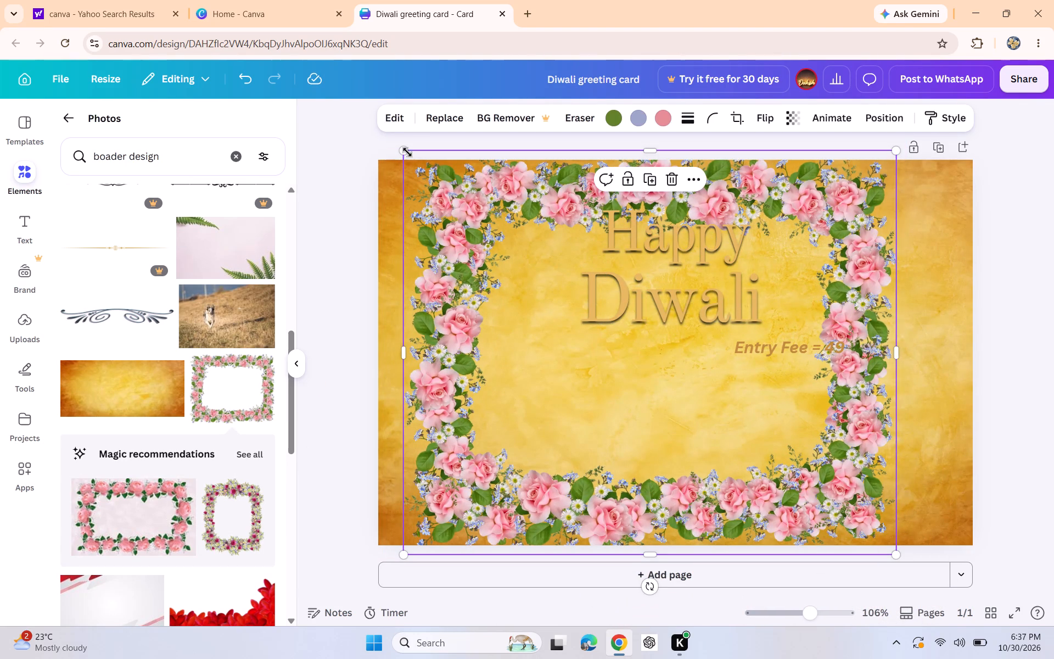
pyautogui.moveTo(401, 157); pyautogui.dragTo(368, 141)
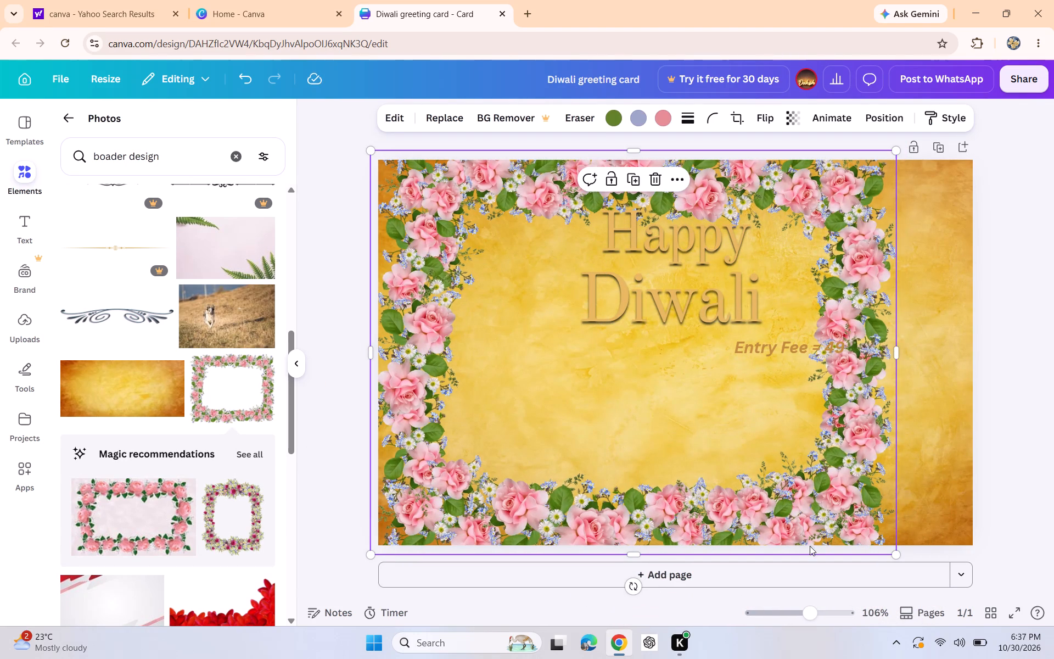
pyautogui.moveTo(896, 350); pyautogui.dragTo(988, 346)
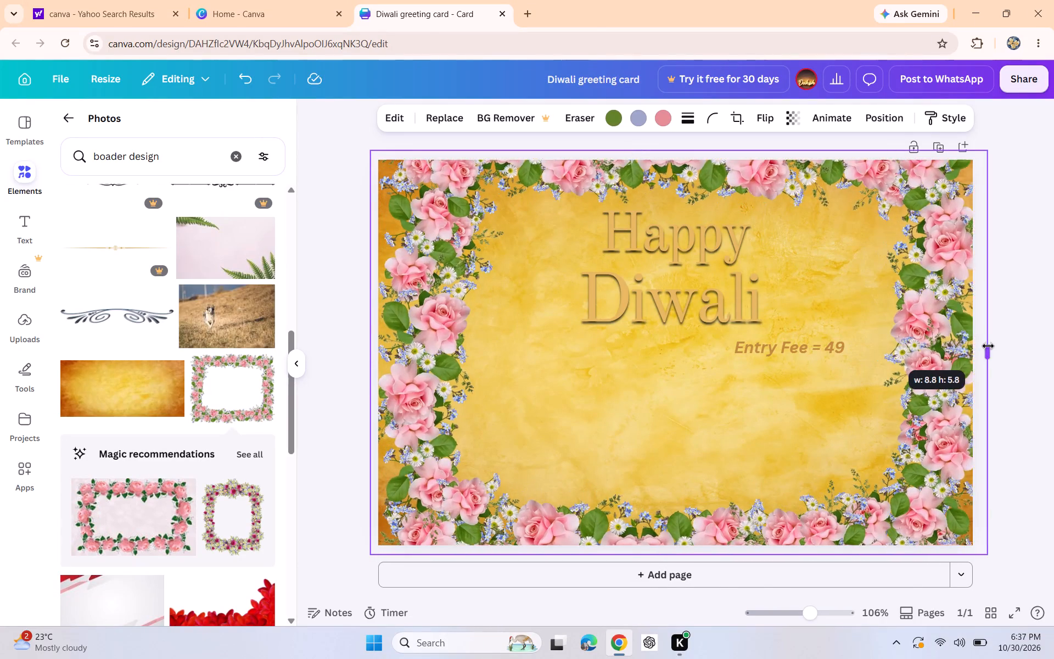
# Widen the rose border to about 9, align its top edge with the card's top, and nudge it slightly left.
pyautogui.moveTo(988, 346); pyautogui.dragTo(993, 349)
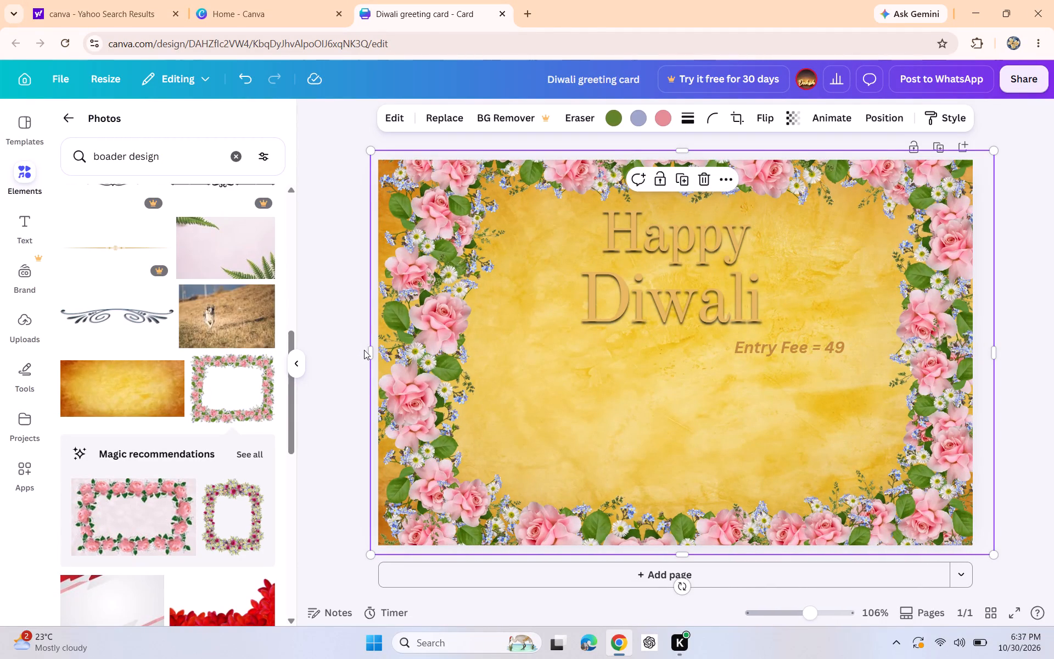
pyautogui.moveTo(369, 350); pyautogui.dragTo(361, 351)
pyautogui.moveTo(679, 150); pyautogui.dragTo(675, 167)
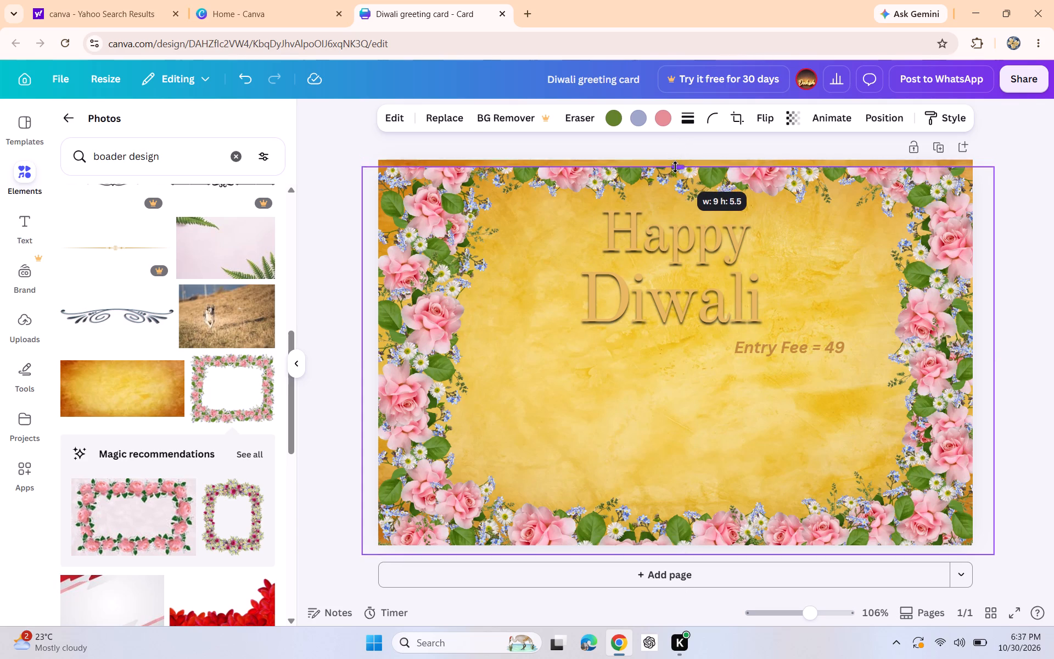
pyautogui.moveTo(675, 167); pyautogui.dragTo(679, 161)
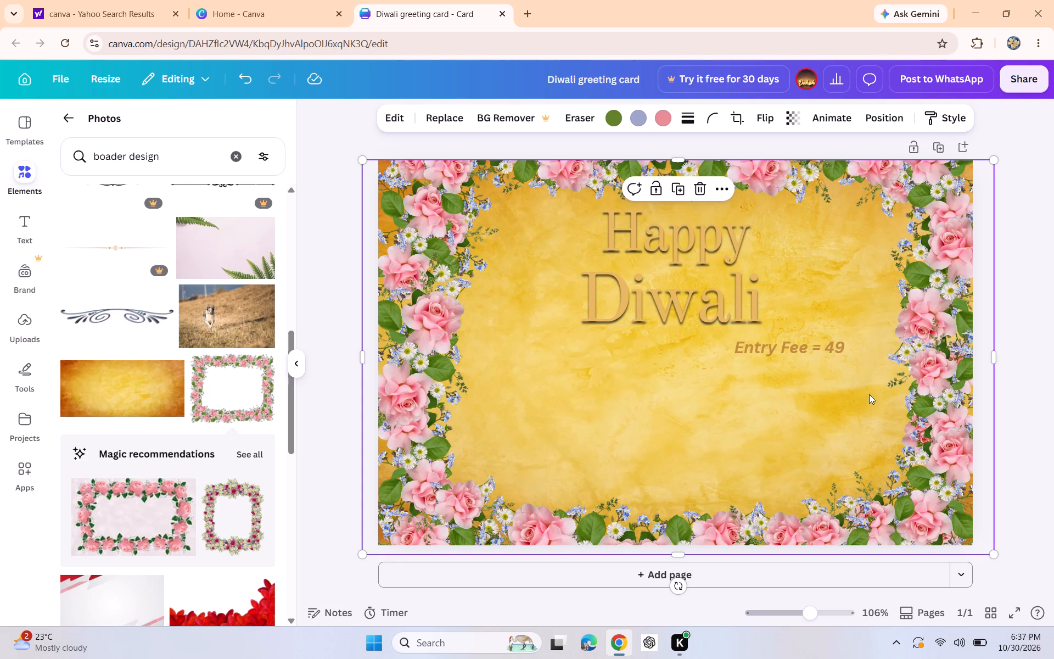
pyautogui.click(919, 375)
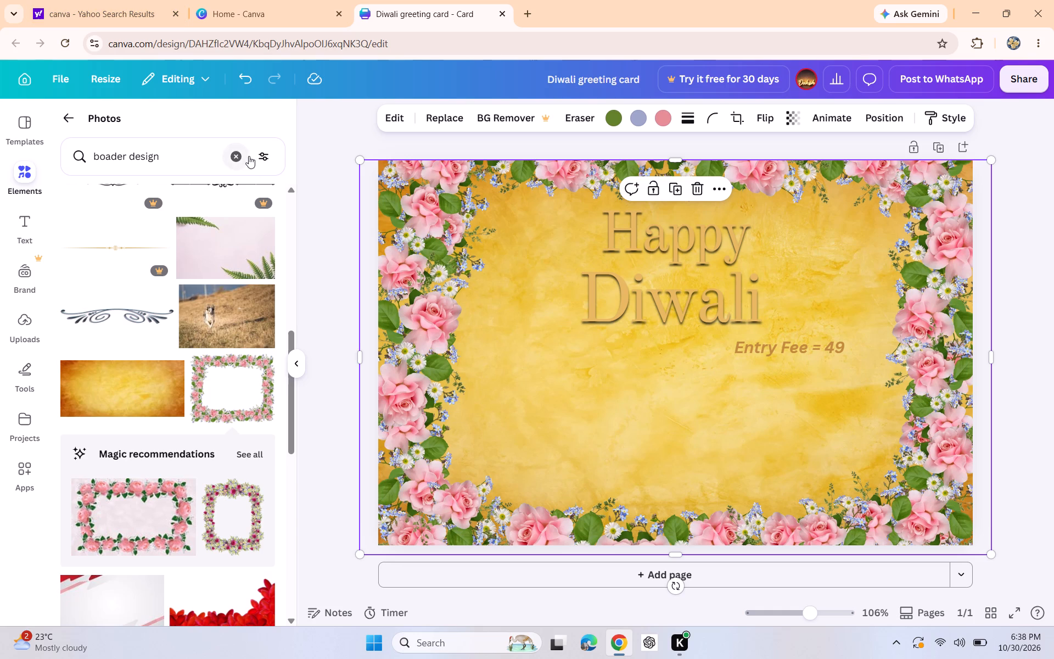
# Search the photos for "diyas diwali" and look through the results for a suitable diya picture.
pyautogui.click(234, 153)
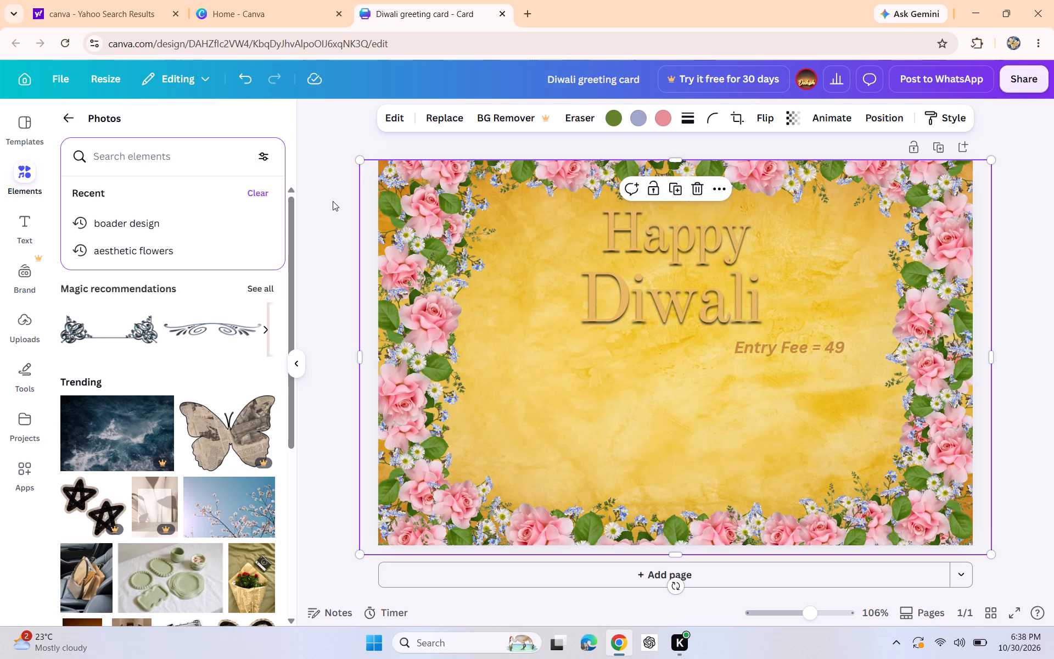
pyautogui.write('diya')
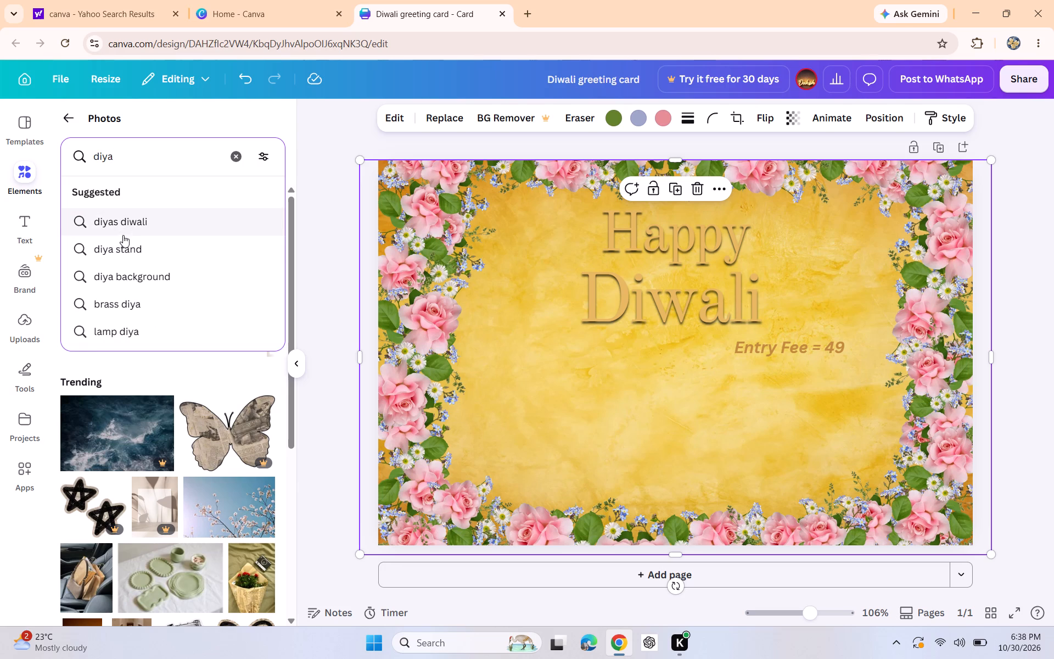
pyautogui.click(133, 222)
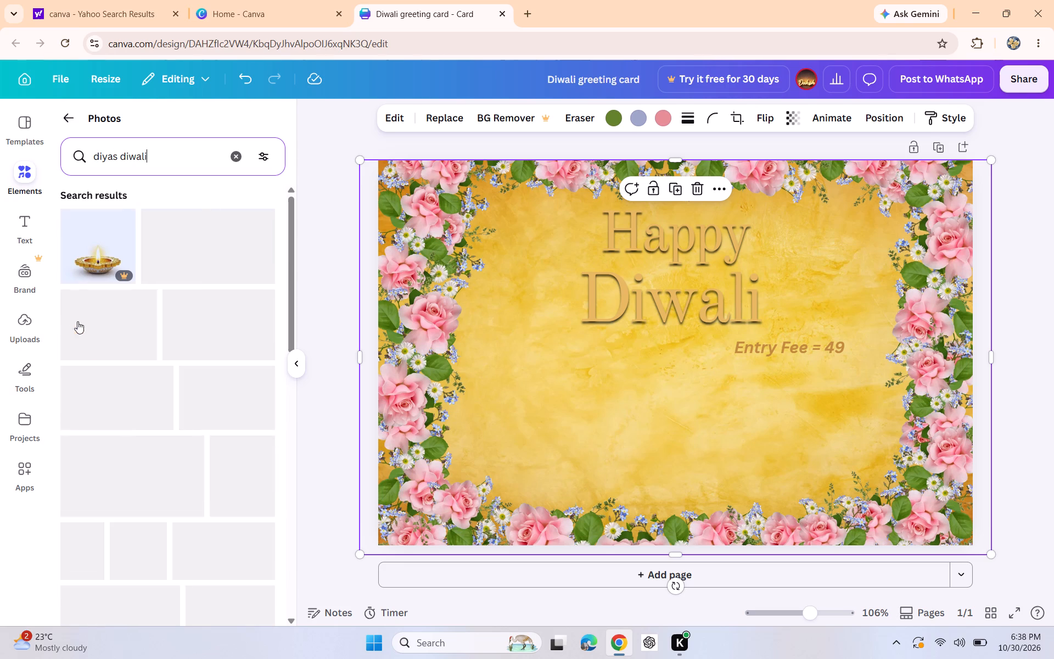
pyautogui.scroll(-1, 156, 383)
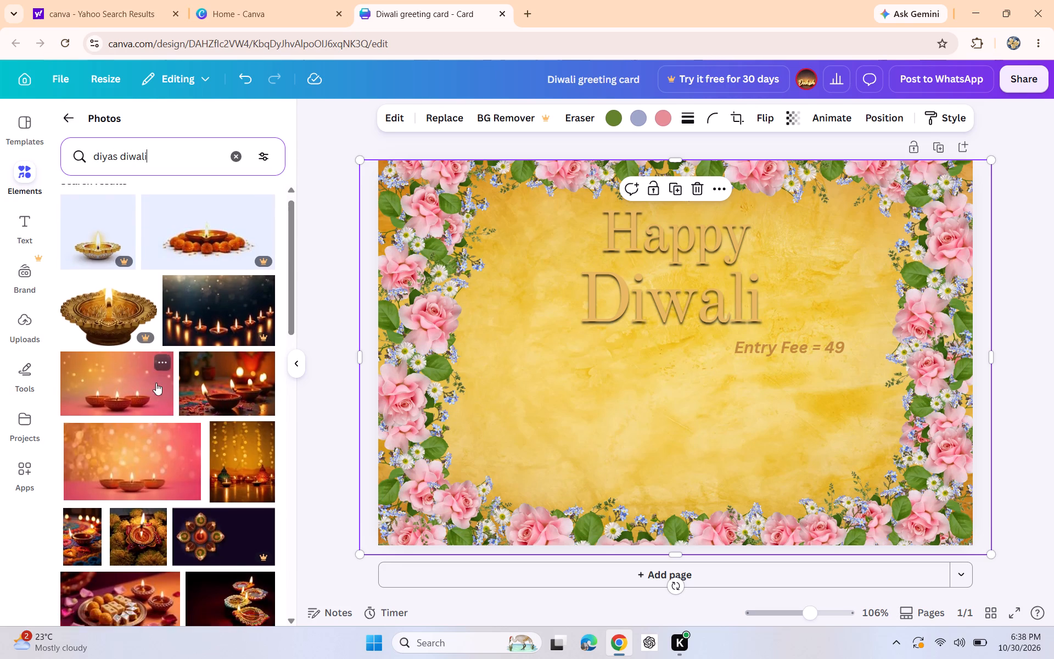
pyautogui.scroll(-6, 156, 383)
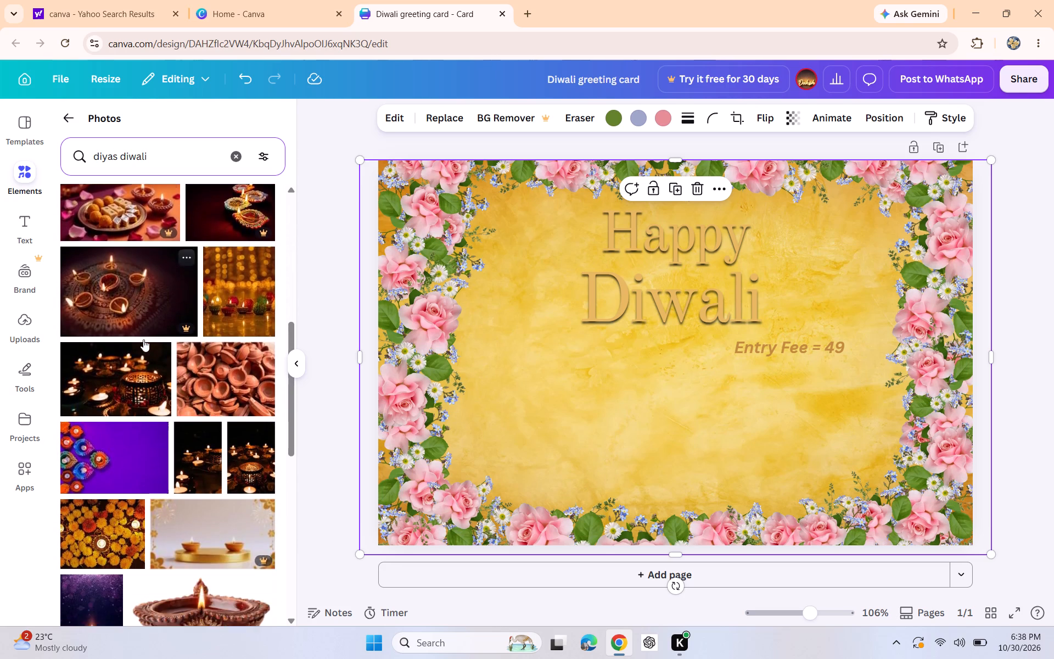
pyautogui.scroll(-2, 143, 339)
pyautogui.scroll(-2, 200, 377)
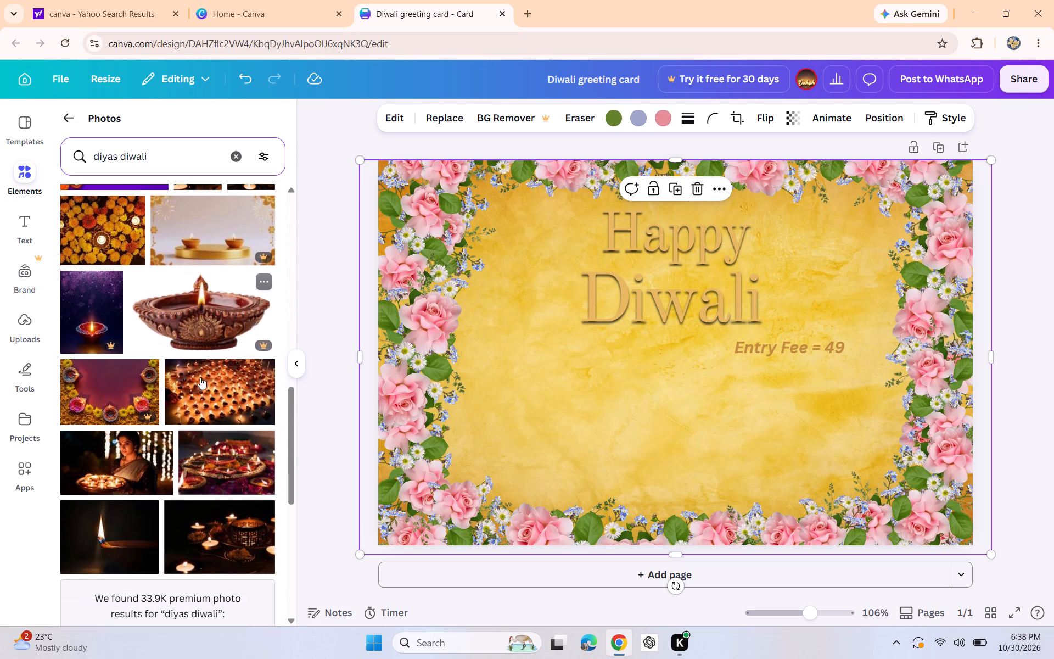
pyautogui.scroll(-4, 200, 377)
pyautogui.scroll(15, 198, 373)
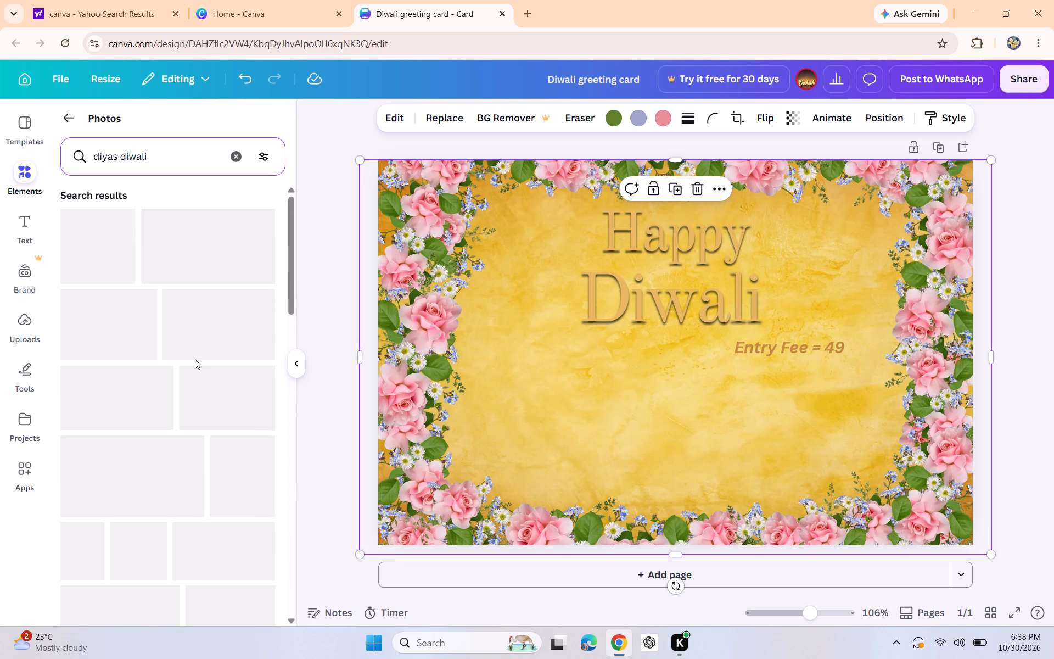
pyautogui.scroll(6, 195, 359)
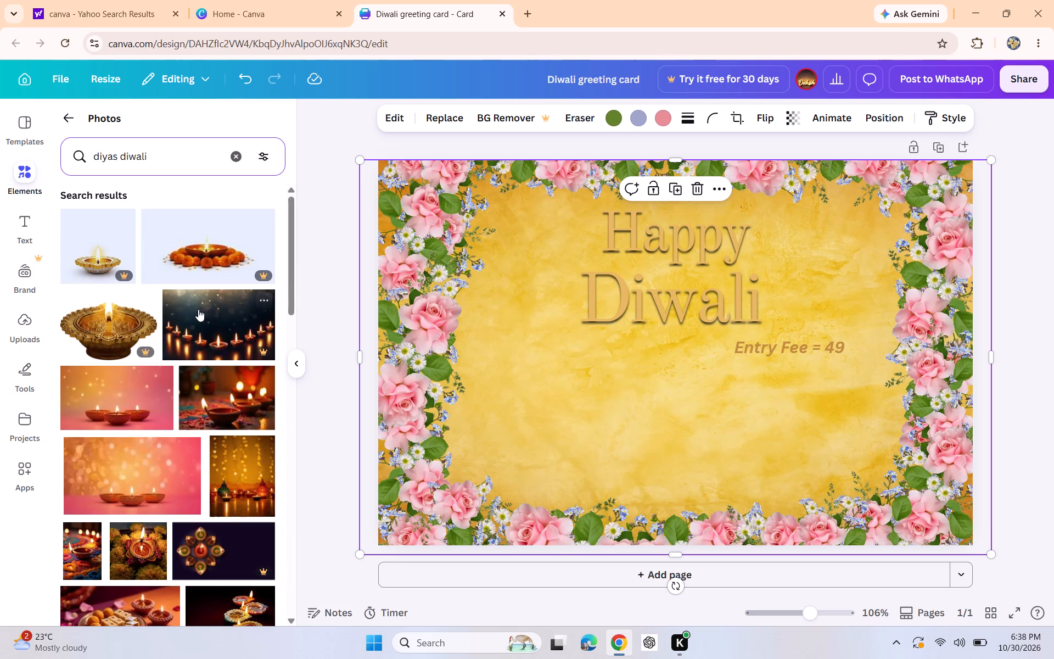
pyautogui.scroll(-3, 137, 355)
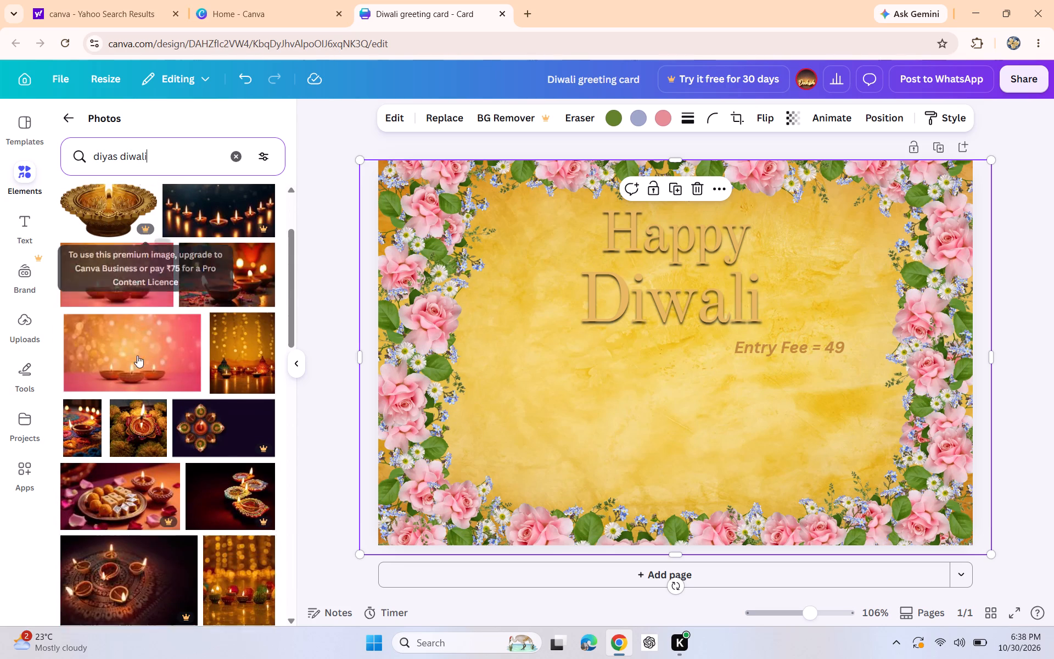
pyautogui.scroll(-1, 137, 355)
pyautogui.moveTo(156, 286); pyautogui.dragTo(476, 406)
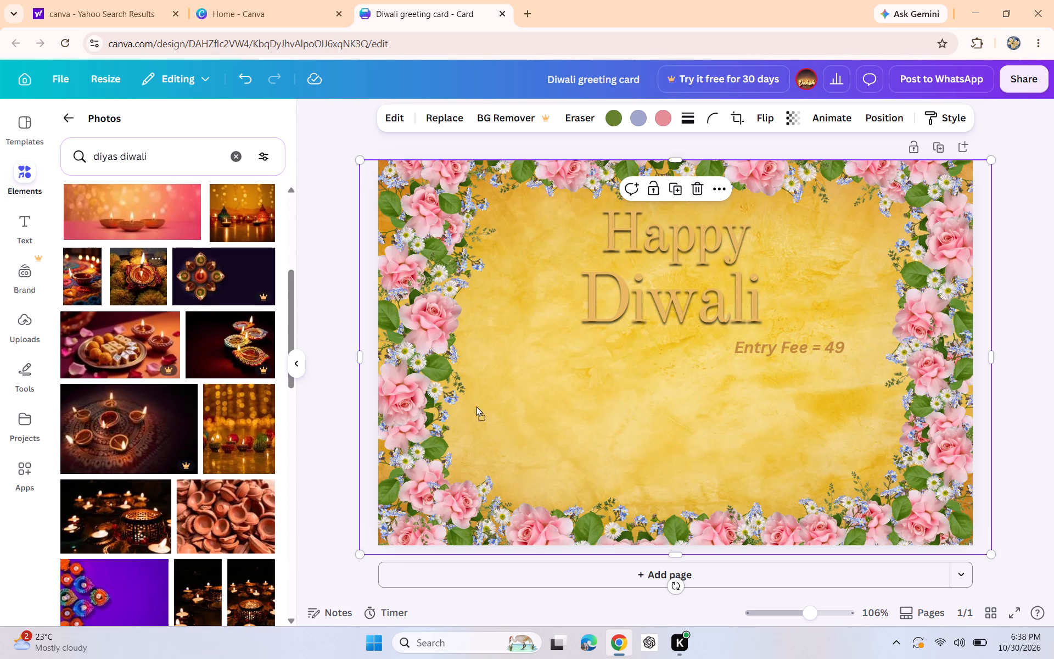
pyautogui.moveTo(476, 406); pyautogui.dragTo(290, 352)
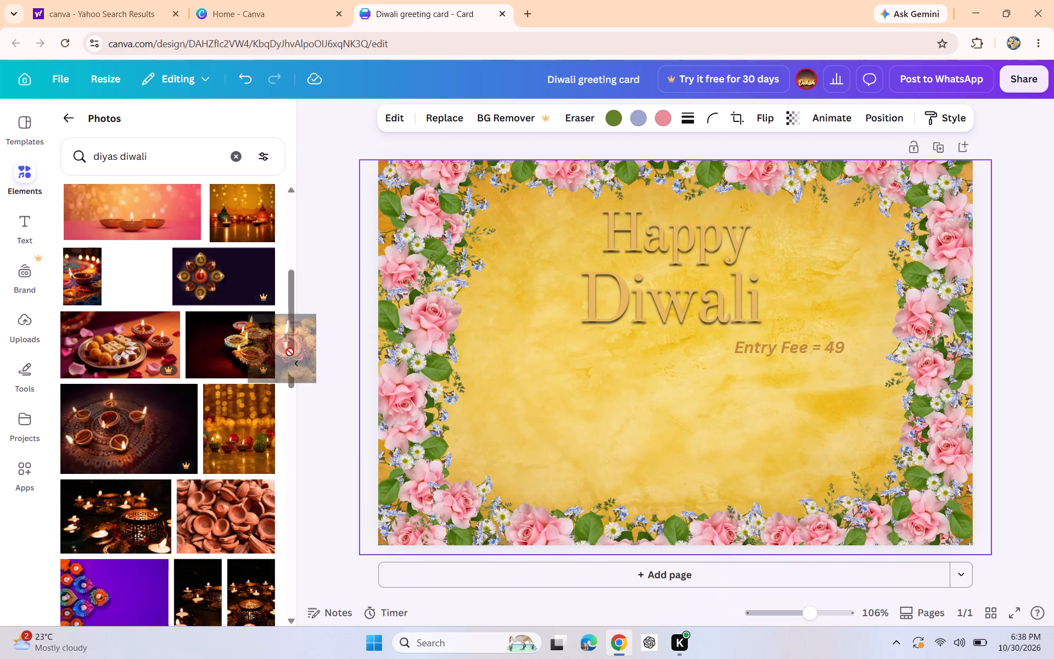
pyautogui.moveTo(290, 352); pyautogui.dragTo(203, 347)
# Examine more of the "diyas diwali" photos for a diya picture that suits the card.
pyautogui.scroll(-4, 183, 342)
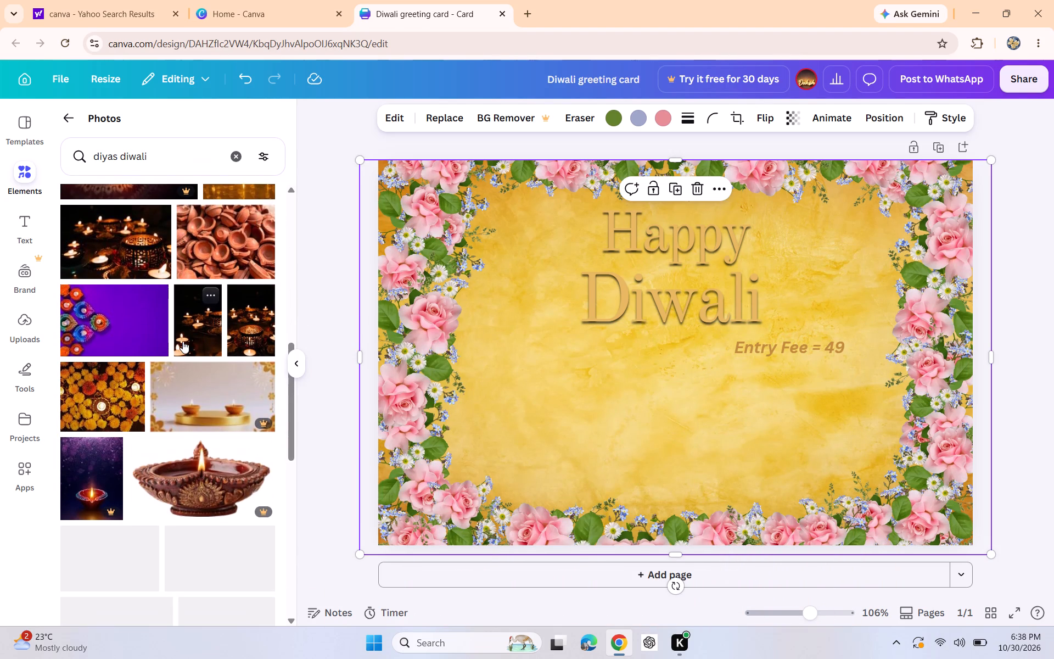
pyautogui.scroll(3, 183, 341)
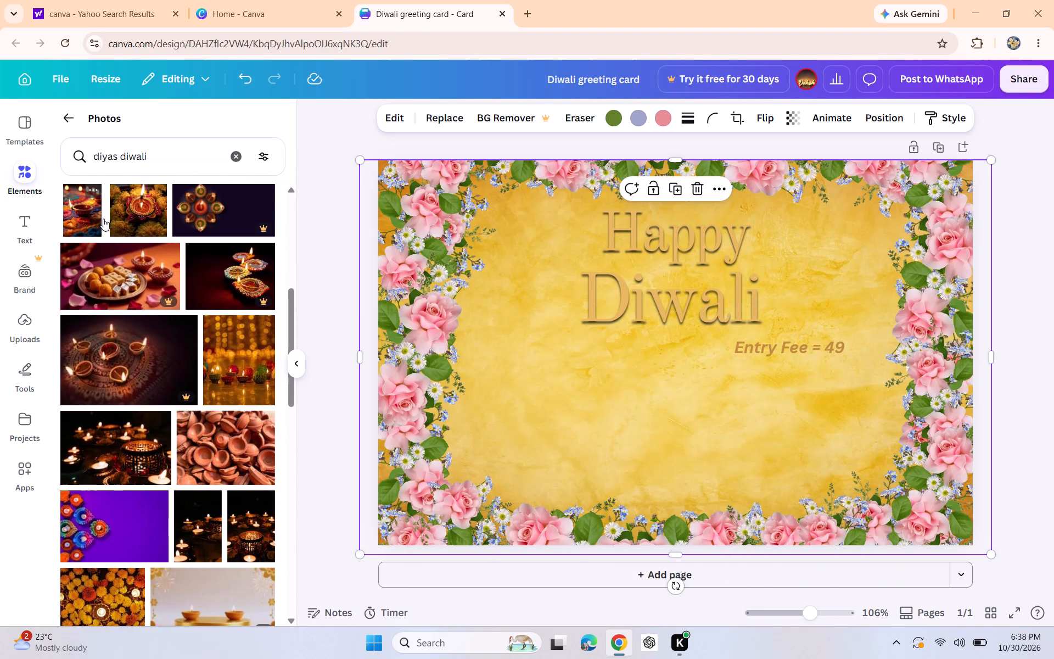
pyautogui.scroll(-7, 103, 217)
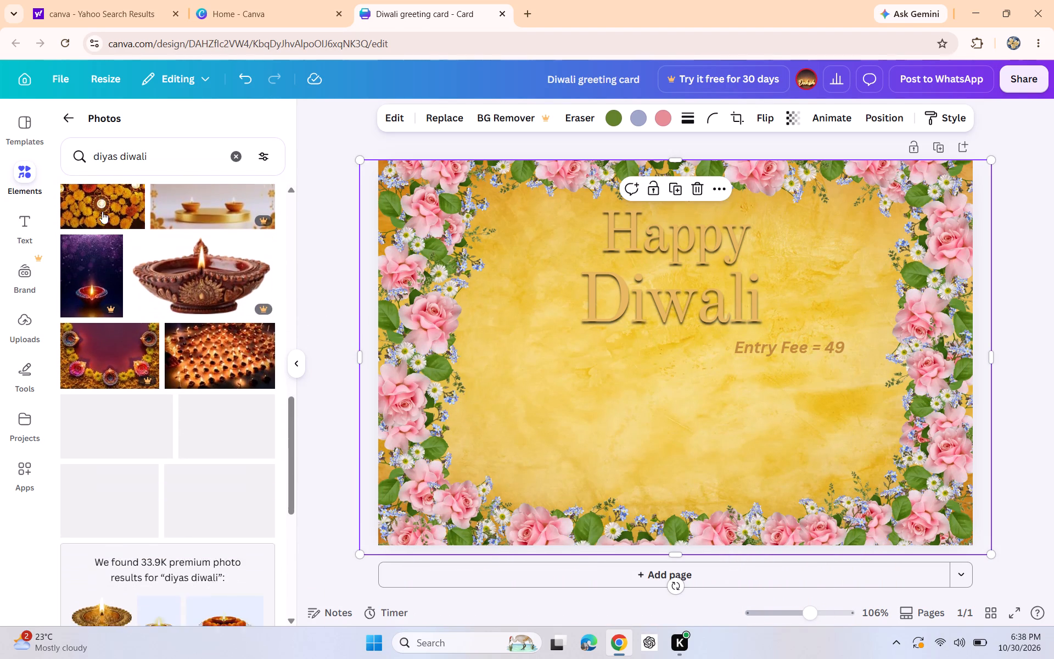
pyautogui.scroll(-1, 102, 211)
pyautogui.scroll(3, 102, 211)
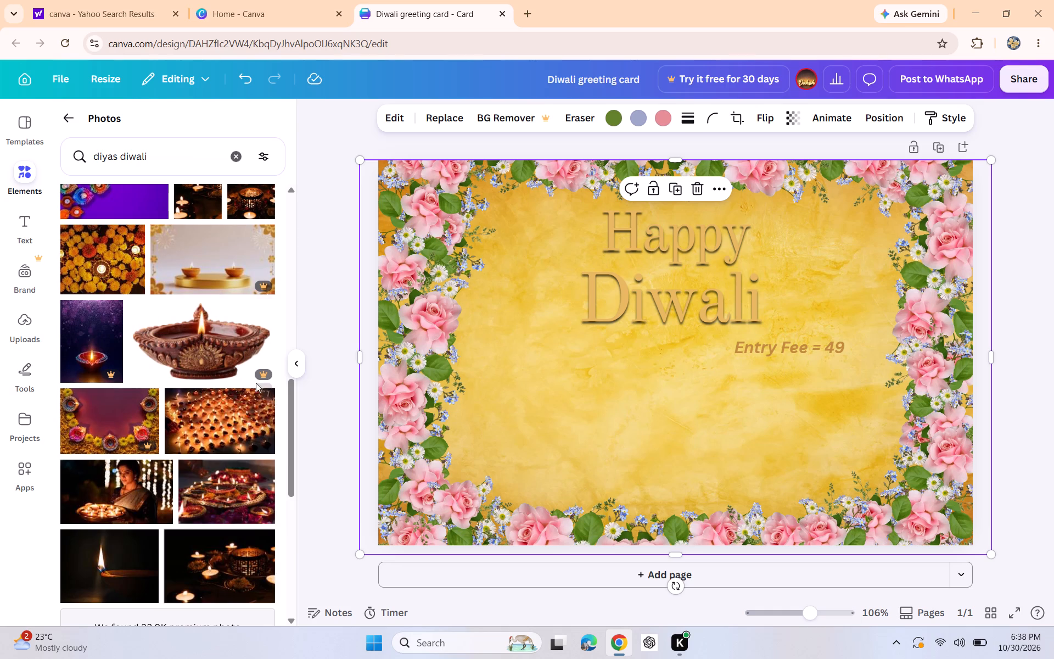
pyautogui.scroll(-3, 222, 388)
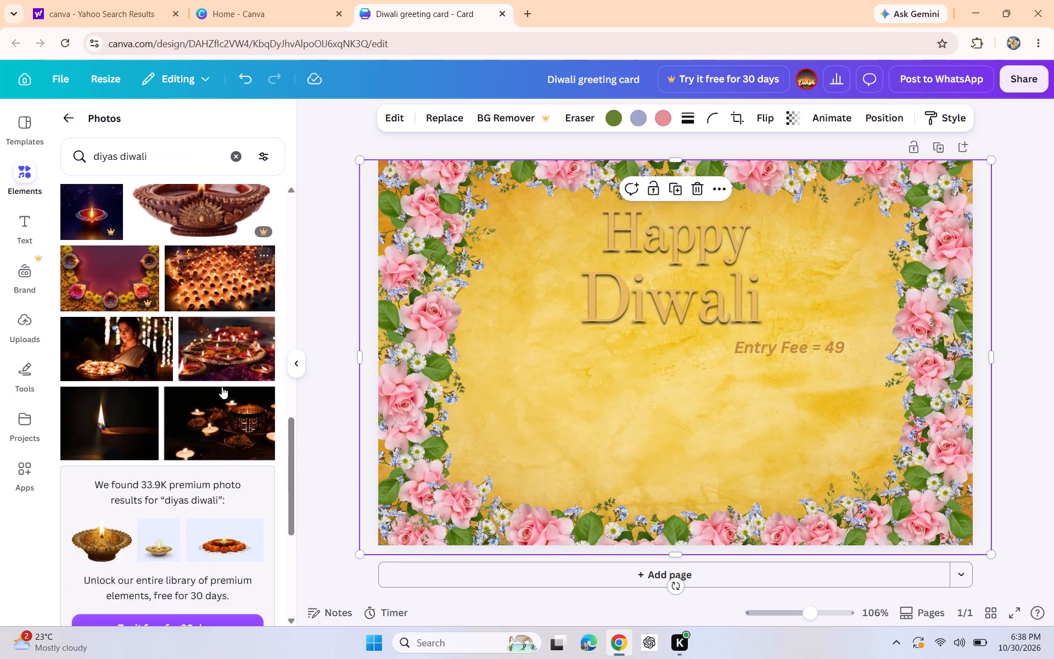
pyautogui.scroll(3, 221, 383)
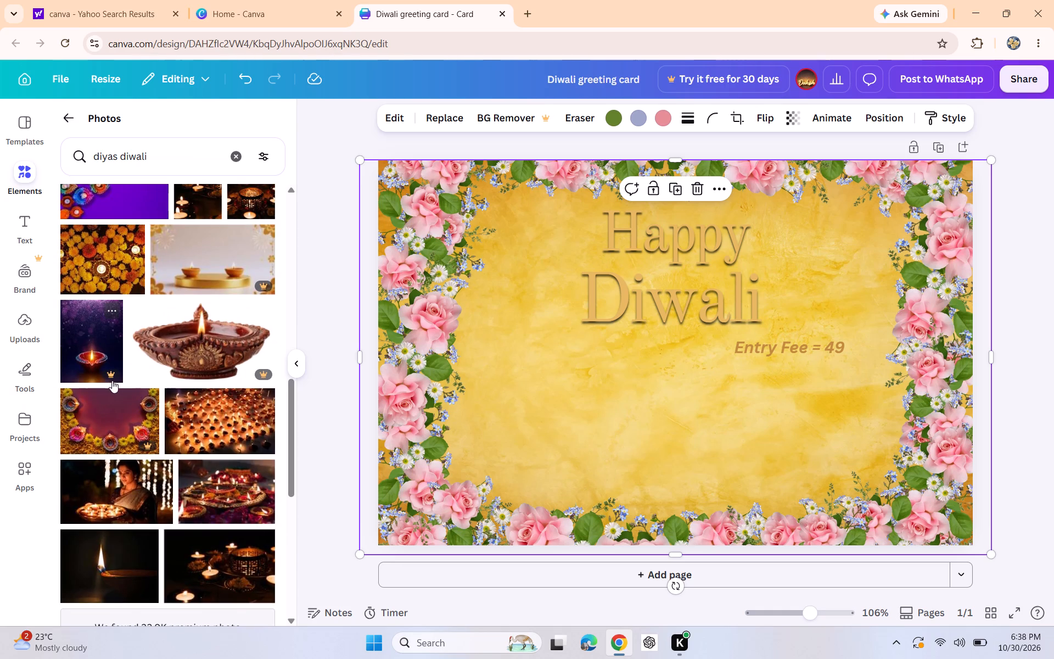
pyautogui.scroll(-9, 199, 317)
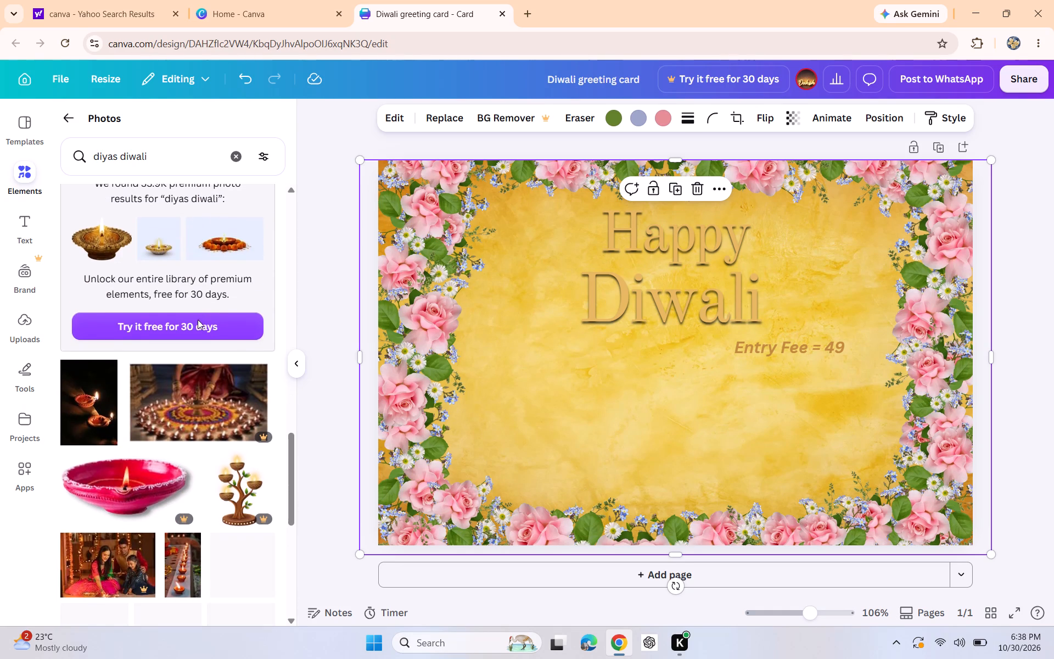
pyautogui.scroll(-3, 198, 320)
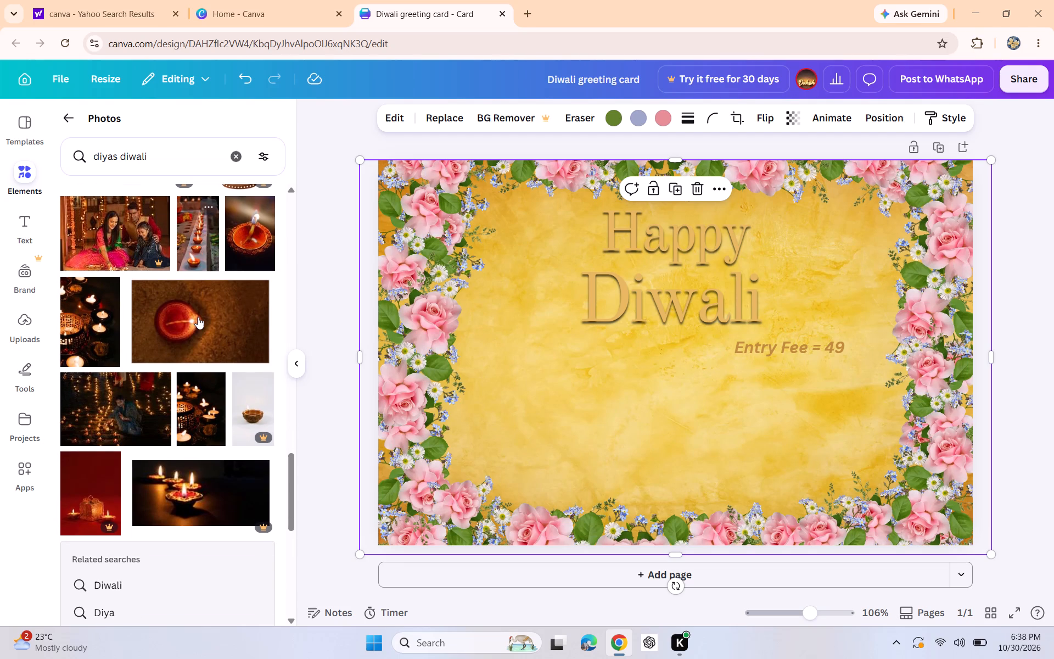
pyautogui.scroll(-1, 198, 317)
pyautogui.scroll(2, 198, 317)
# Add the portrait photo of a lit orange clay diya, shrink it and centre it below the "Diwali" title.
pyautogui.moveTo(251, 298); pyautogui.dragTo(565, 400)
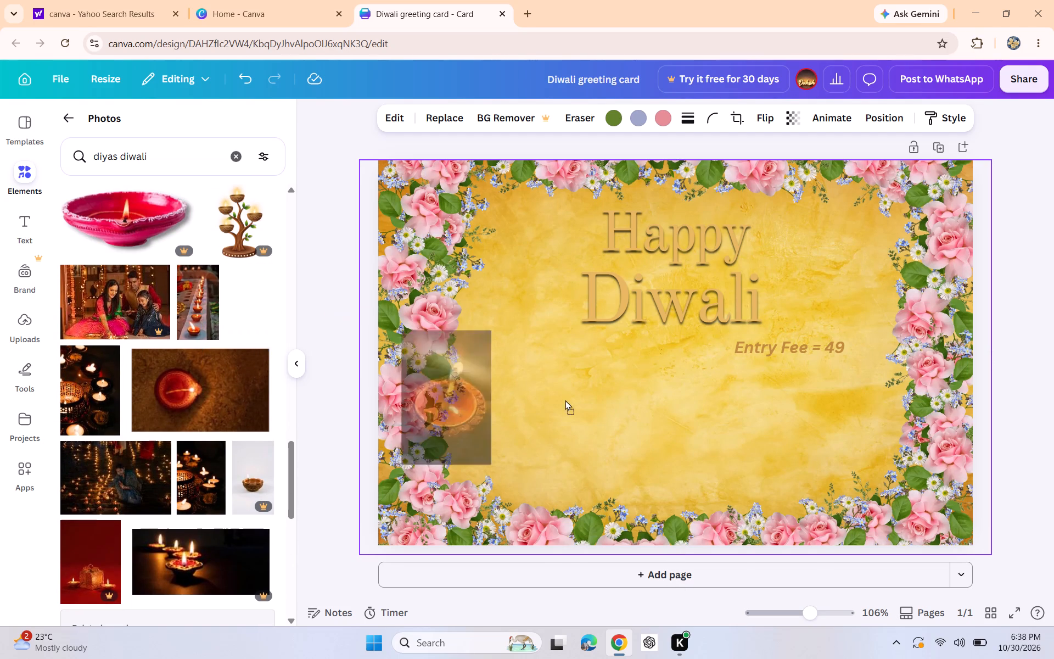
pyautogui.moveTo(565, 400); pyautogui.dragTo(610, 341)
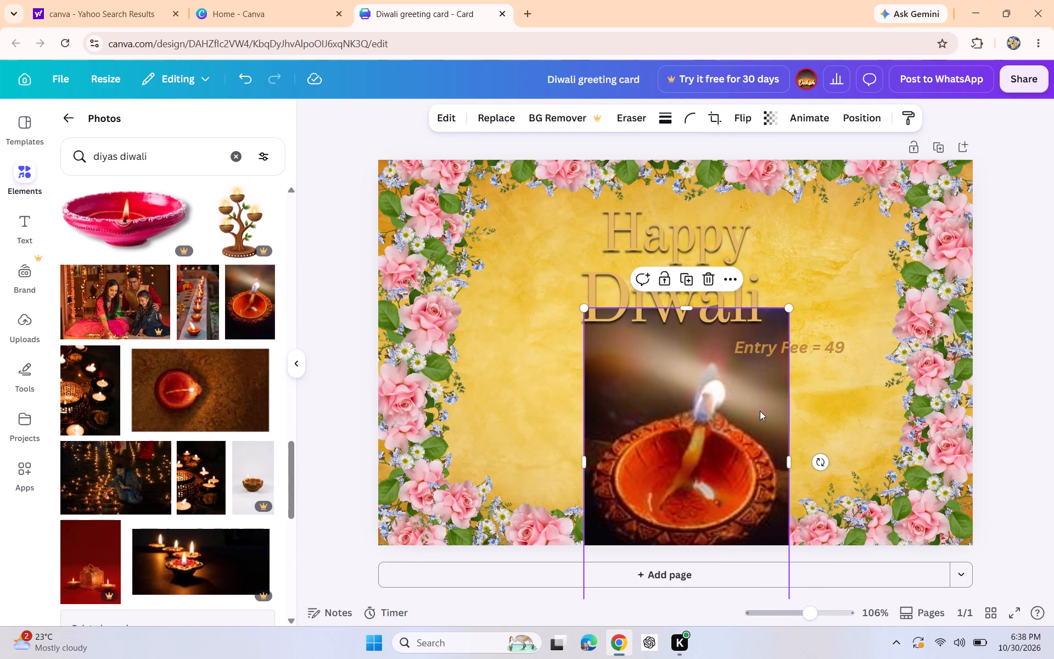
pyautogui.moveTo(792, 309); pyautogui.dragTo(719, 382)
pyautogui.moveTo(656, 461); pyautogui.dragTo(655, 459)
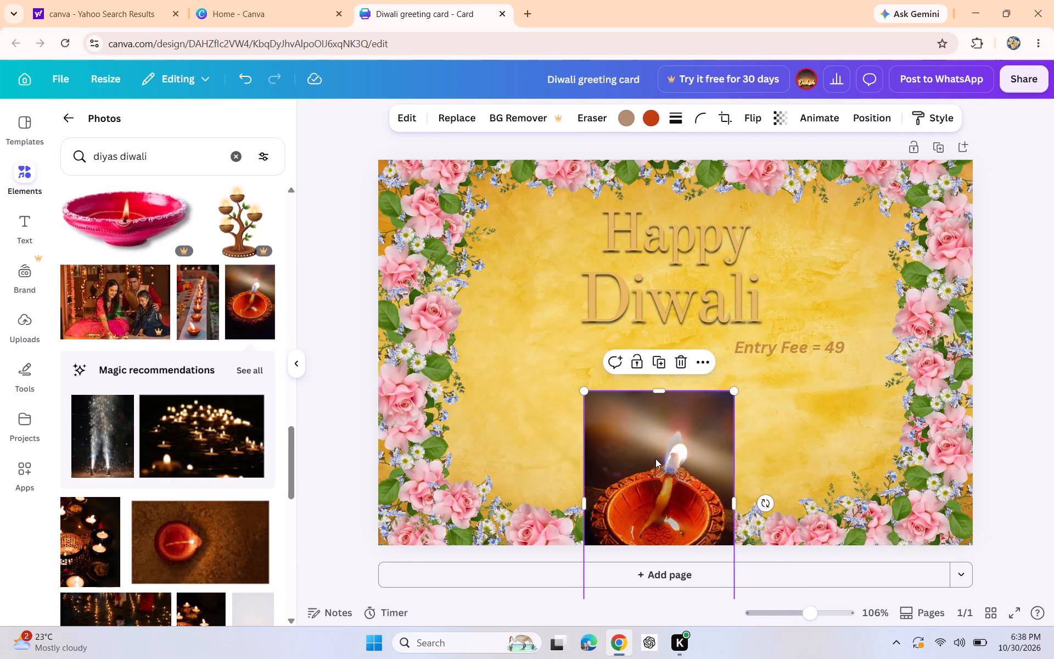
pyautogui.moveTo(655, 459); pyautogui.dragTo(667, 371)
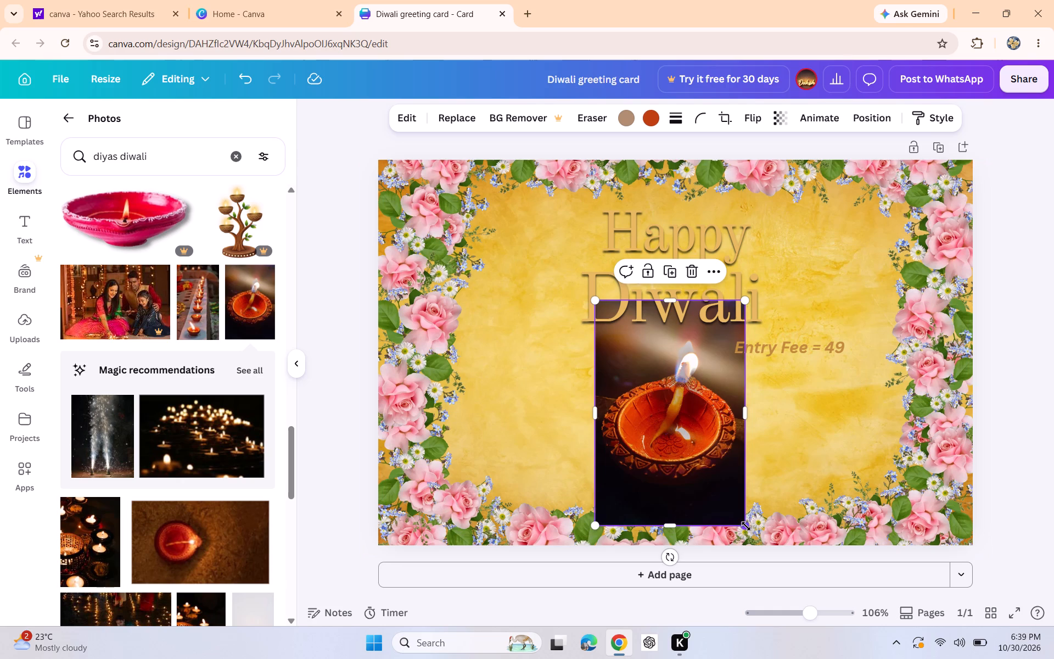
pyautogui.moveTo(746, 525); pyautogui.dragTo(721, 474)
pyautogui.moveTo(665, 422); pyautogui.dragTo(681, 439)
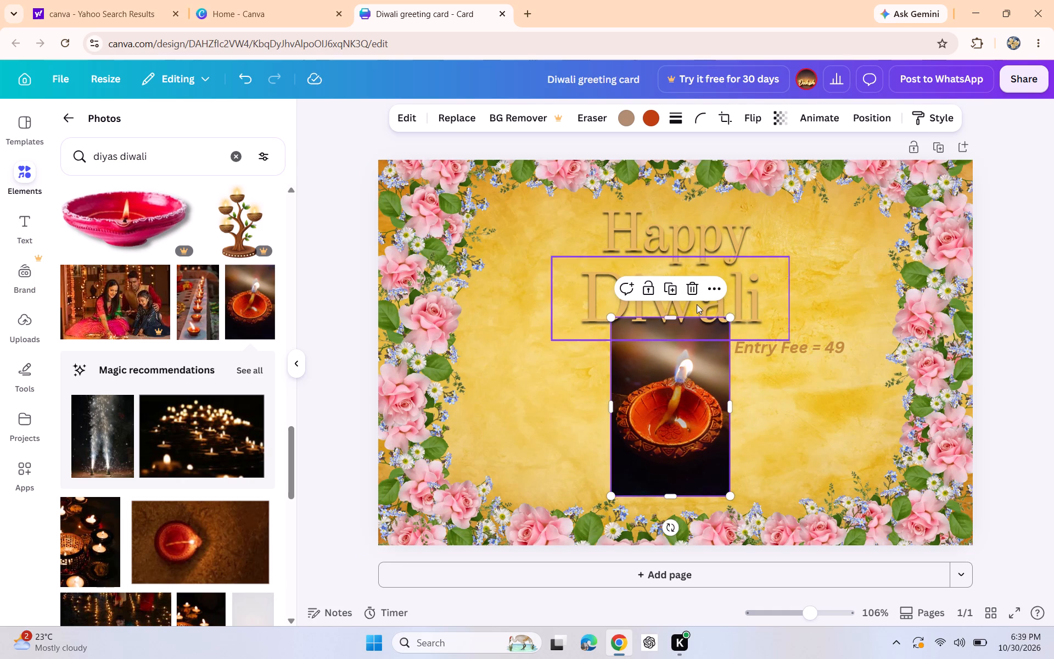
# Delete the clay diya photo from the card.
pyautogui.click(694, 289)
# Look through the rest of the "diyas diwali" photos, then search for "Diya" and examine the results for a suitable picture.
pyautogui.scroll(-2, 77, 377)
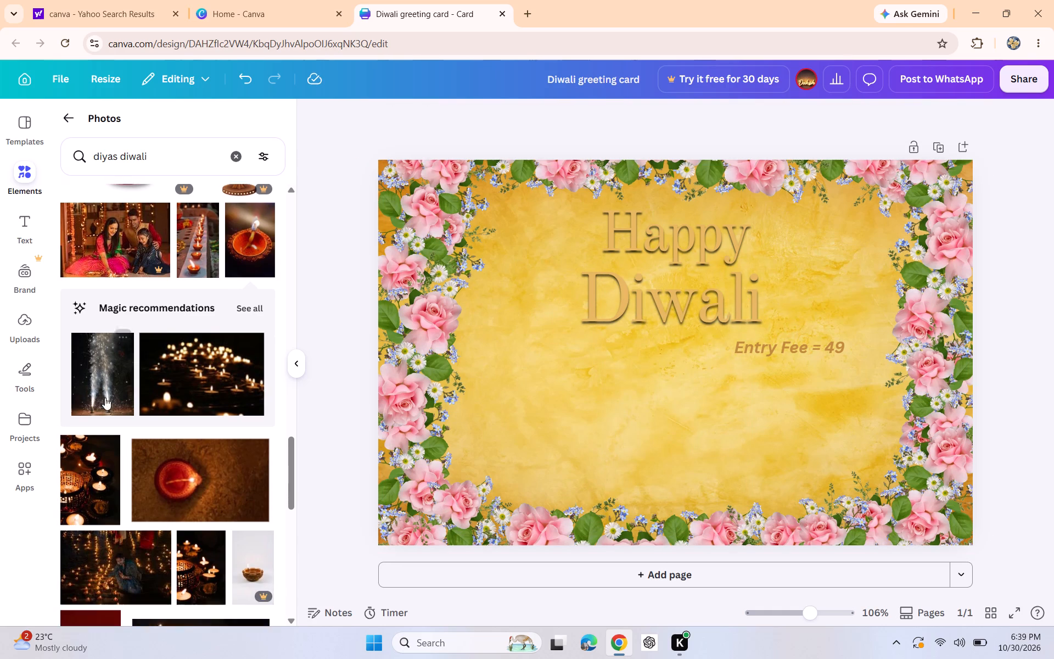
pyautogui.scroll(-3, 105, 400)
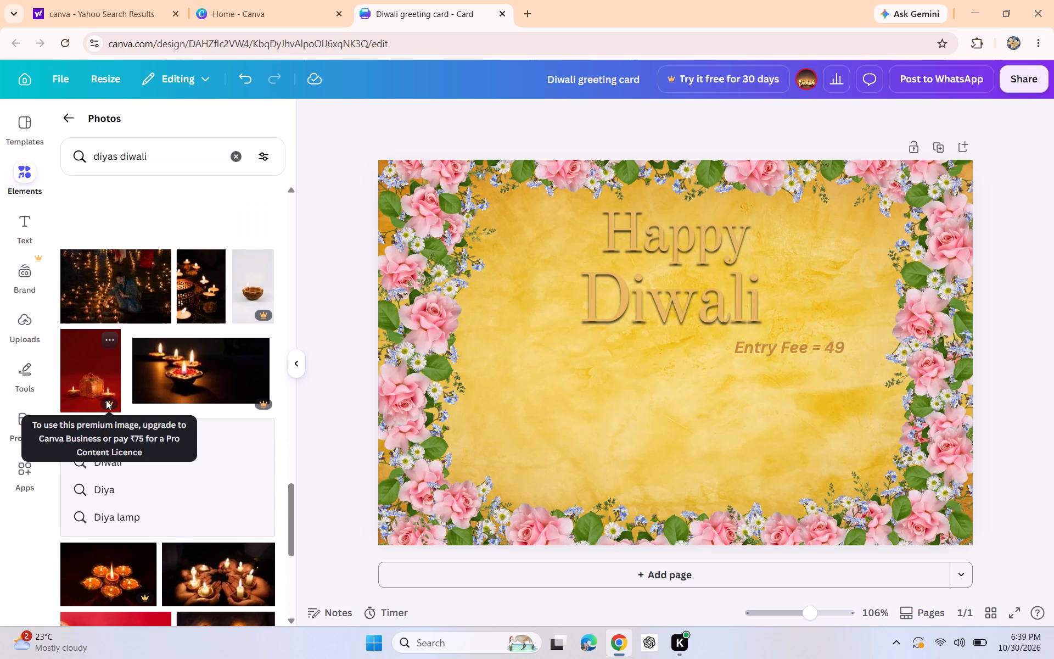
pyautogui.scroll(-4, 155, 389)
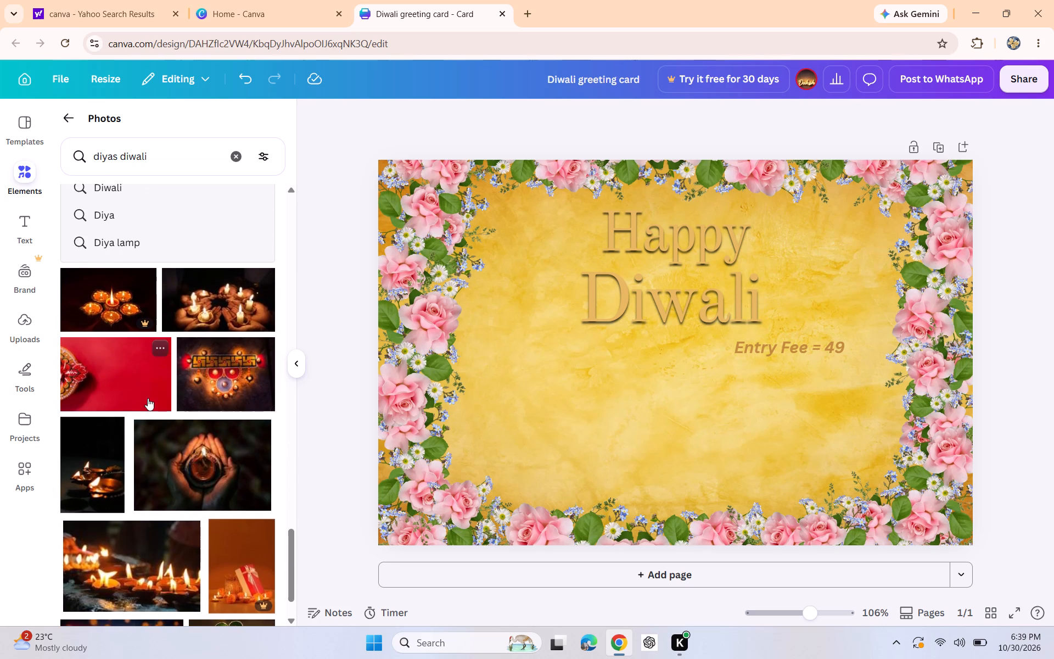
pyautogui.click(124, 213)
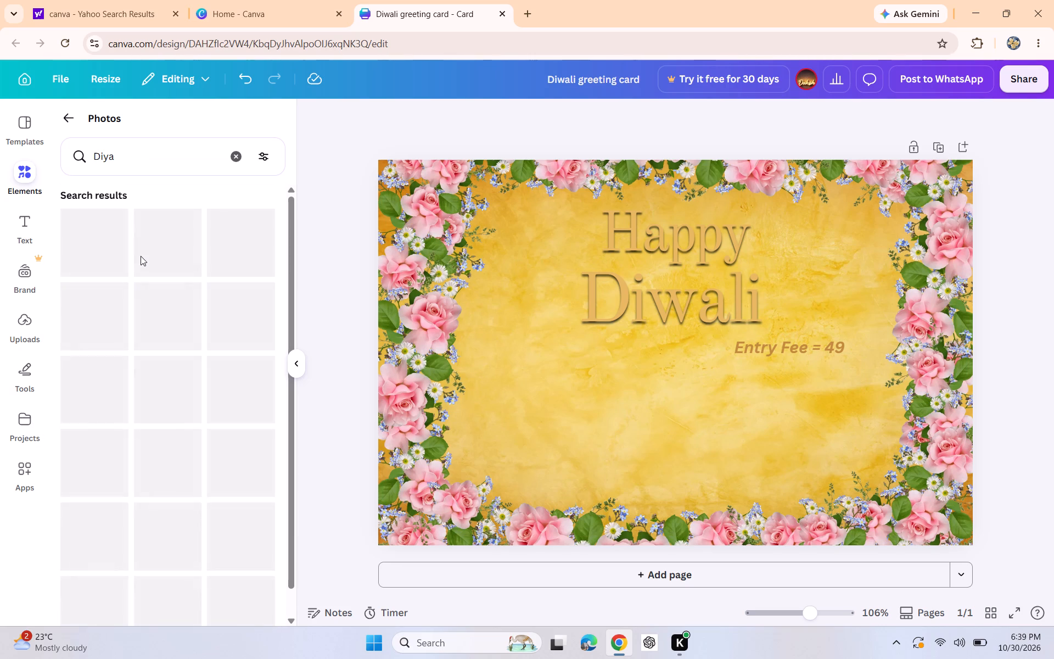
pyautogui.scroll(-5, 145, 249)
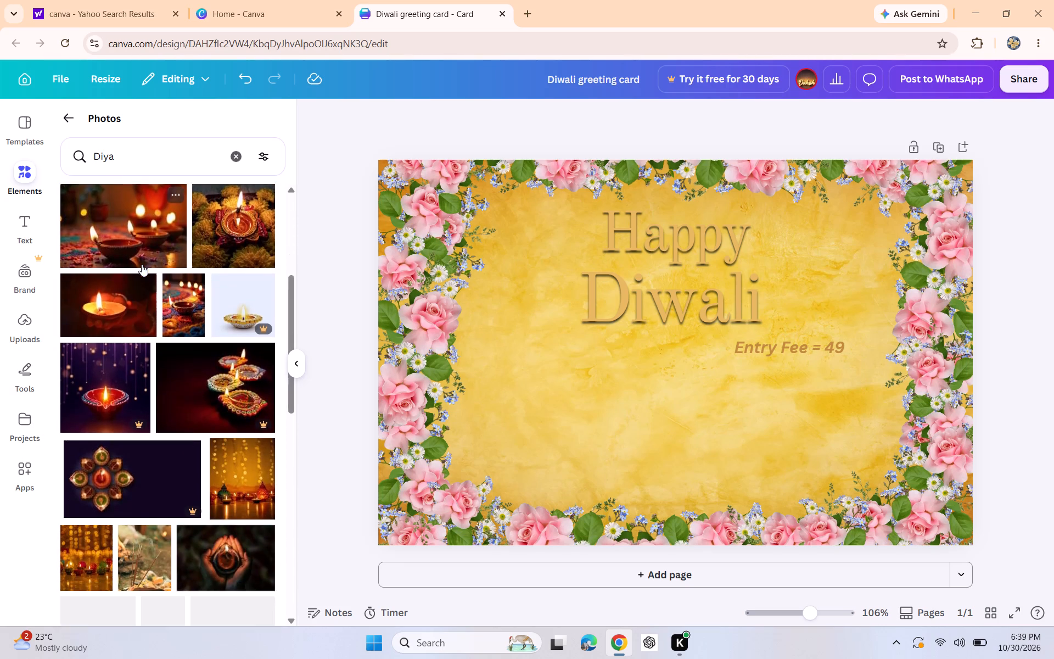
pyautogui.scroll(-7, 142, 264)
pyautogui.scroll(2, 141, 258)
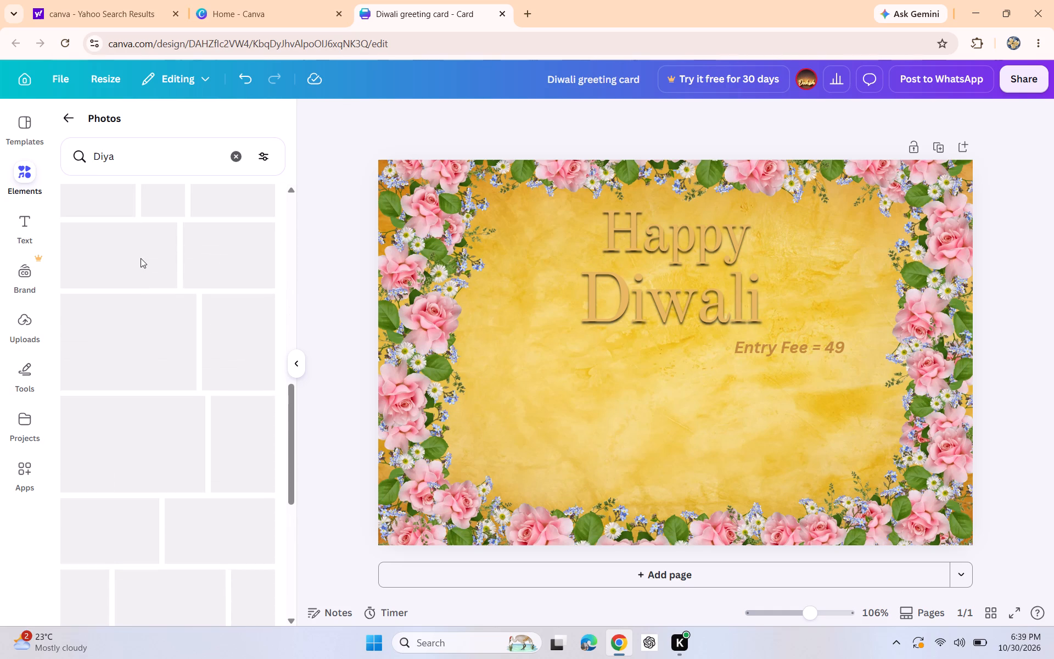
pyautogui.scroll(4, 141, 258)
pyautogui.scroll(3, 135, 316)
pyautogui.scroll(-5, 130, 338)
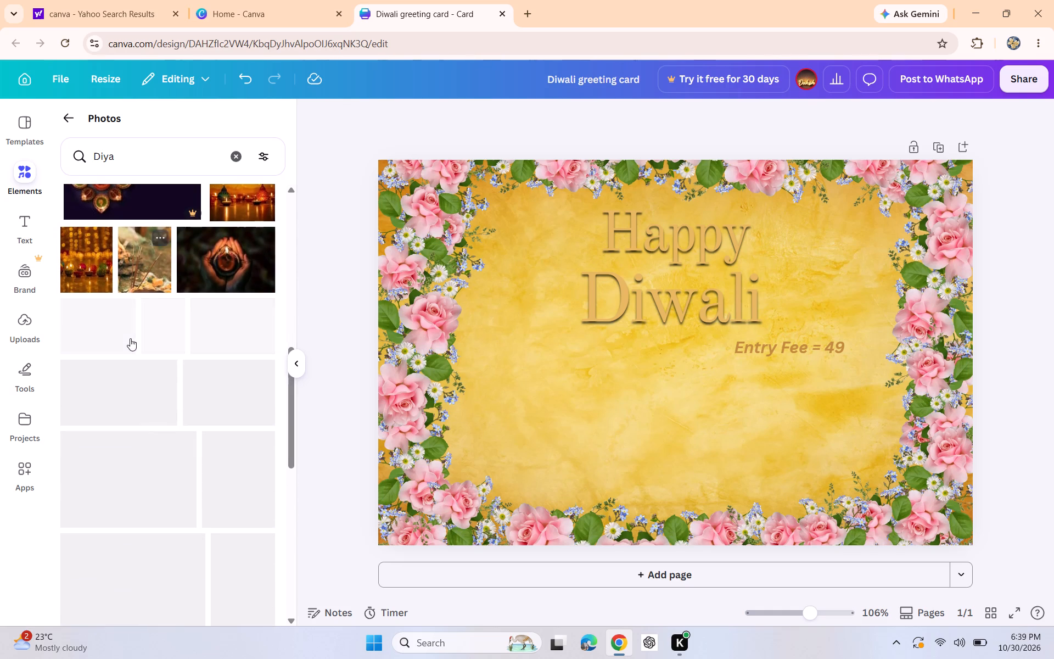
pyautogui.scroll(-9, 130, 338)
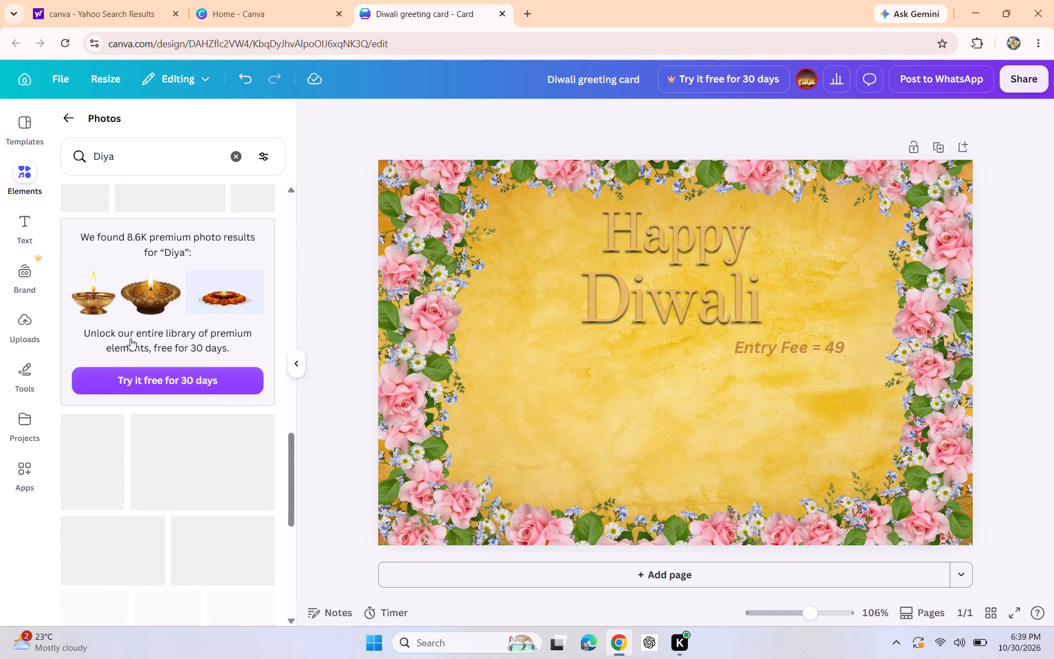
pyautogui.scroll(2, 130, 338)
pyautogui.scroll(-2, 253, 362)
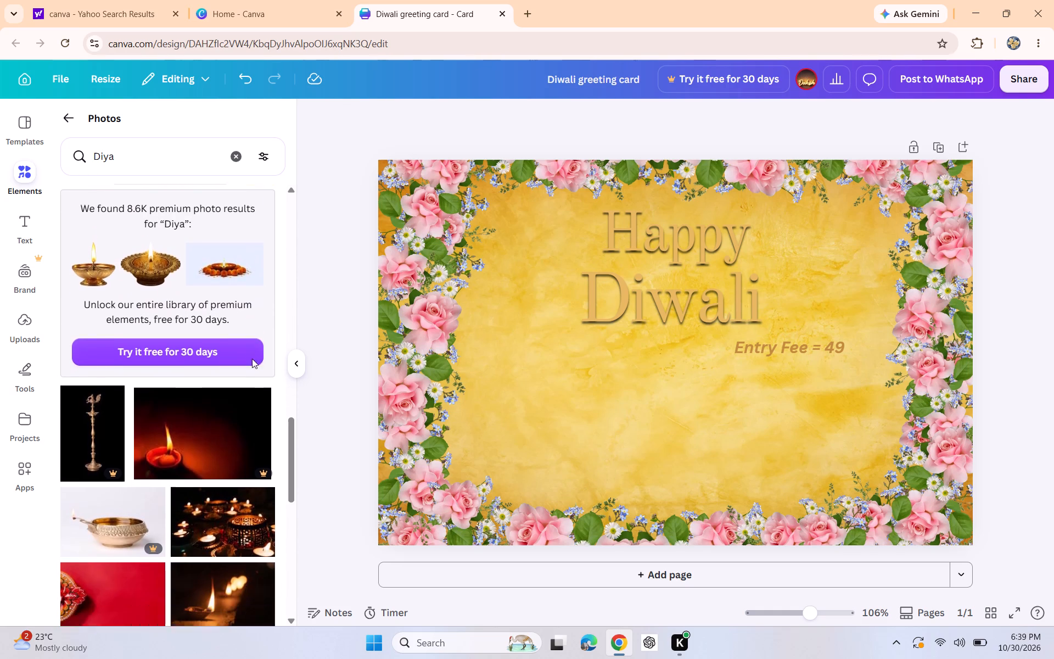
pyautogui.scroll(-2, 252, 359)
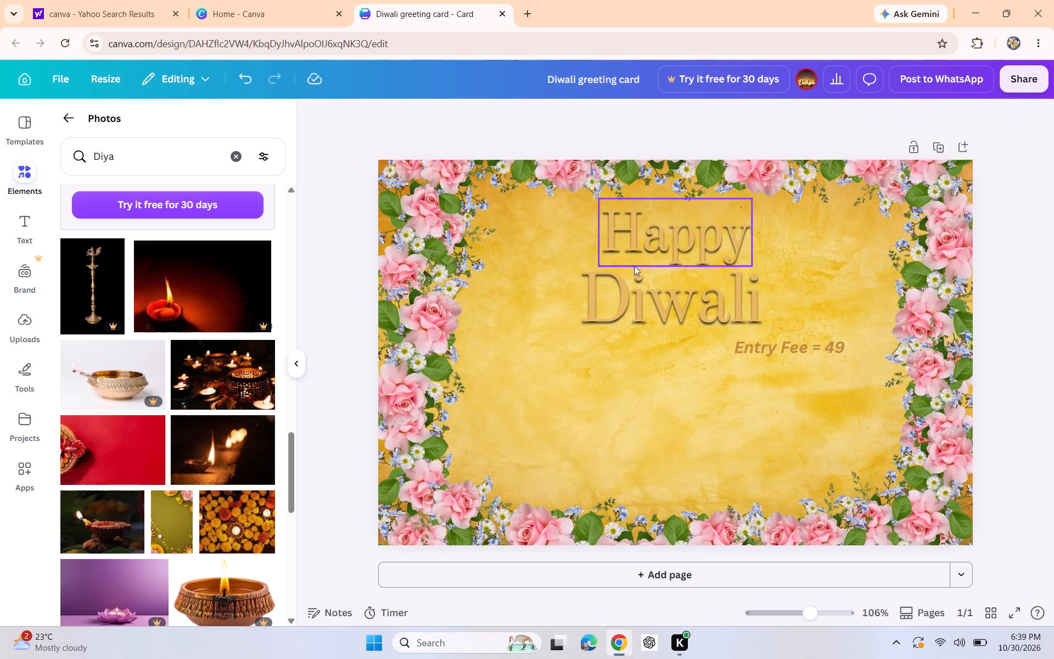
# Nudge the title words "Happy" and "Diwali" slightly to the right so they sit near the card's centre line.
pyautogui.moveTo(654, 239); pyautogui.dragTo(659, 234)
pyautogui.moveTo(647, 271); pyautogui.dragTo(656, 270)
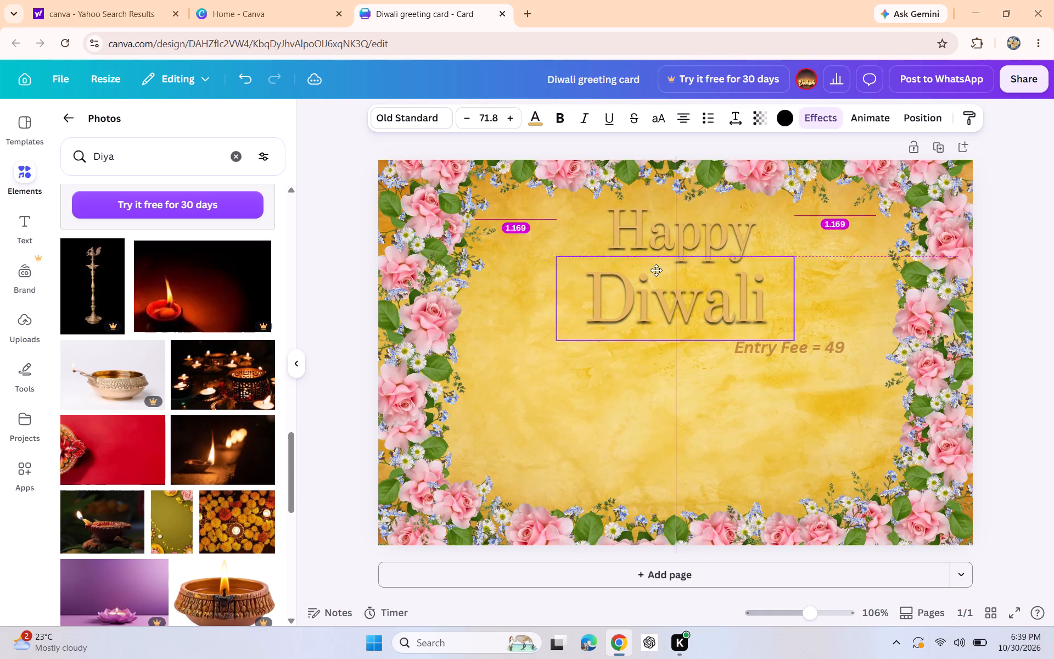
pyautogui.moveTo(656, 270); pyautogui.dragTo(659, 270)
# Move the "Entry Fee = 49" text slightly down and to the right, farther below the "Diwali" title.
pyautogui.moveTo(821, 353); pyautogui.dragTo(821, 361)
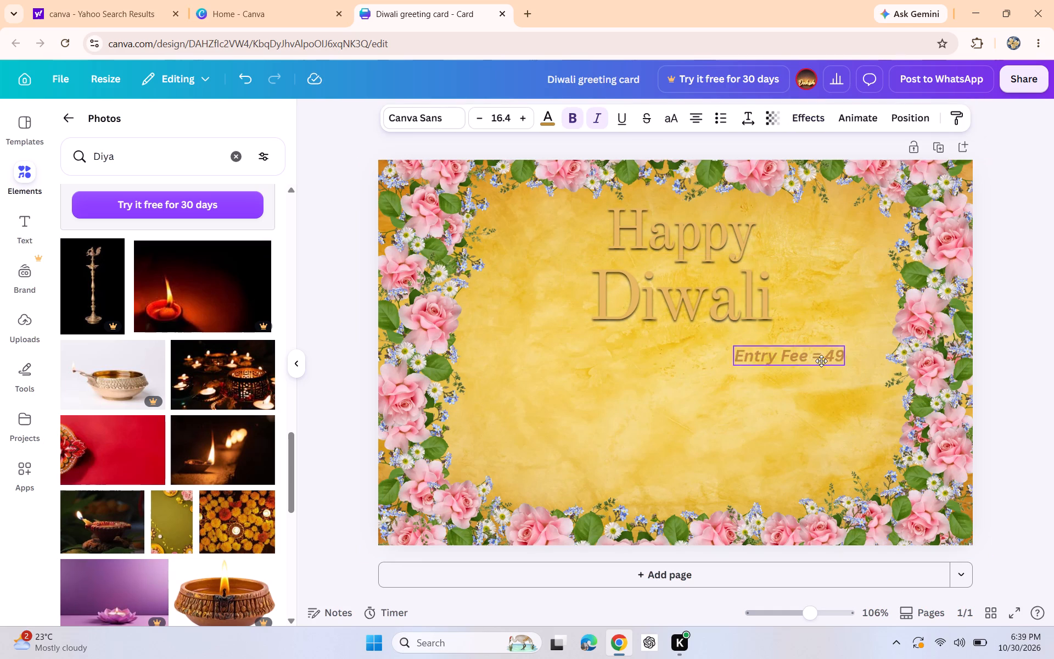
pyautogui.moveTo(821, 361); pyautogui.dragTo(825, 362)
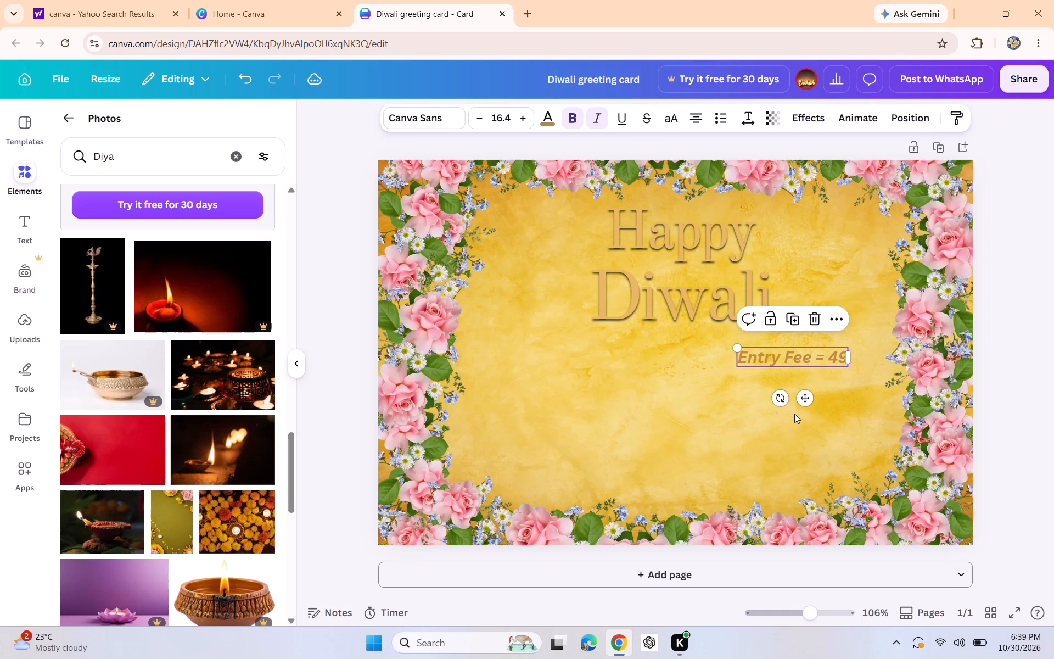
pyautogui.click(876, 397)
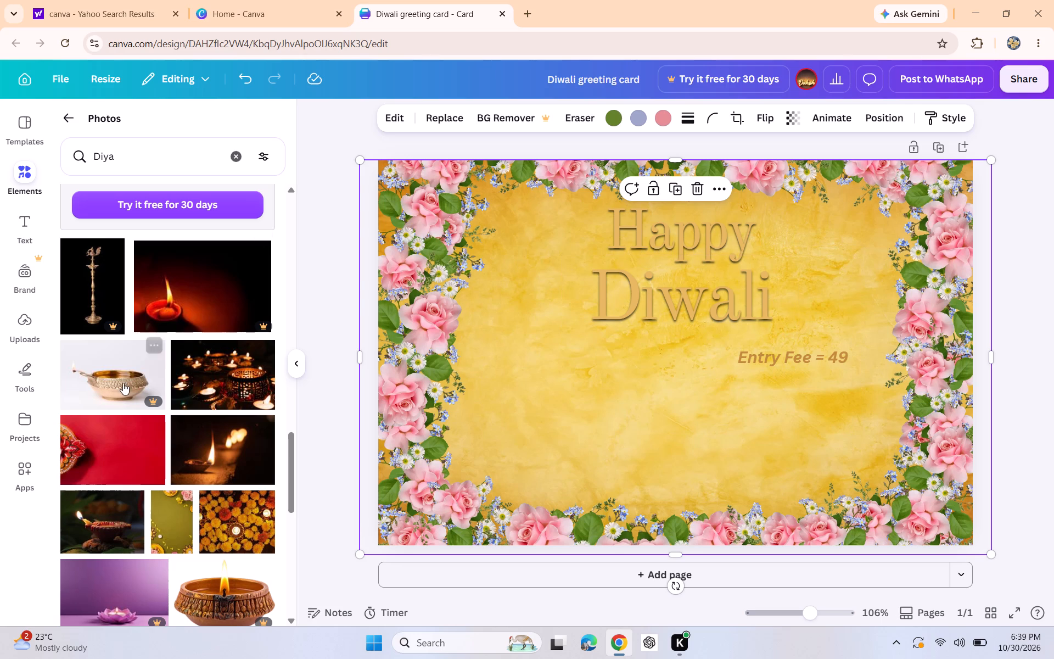
# Examine more of the "Diya" photos for a diya picture that suits the card.
pyautogui.scroll(-10, 123, 383)
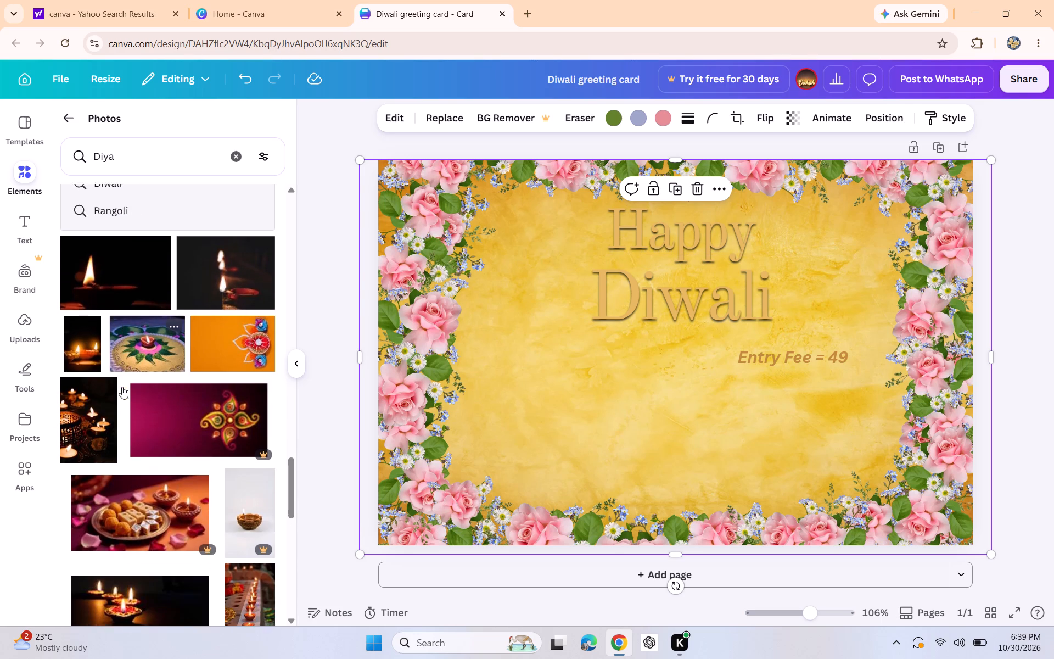
pyautogui.scroll(-9, 124, 381)
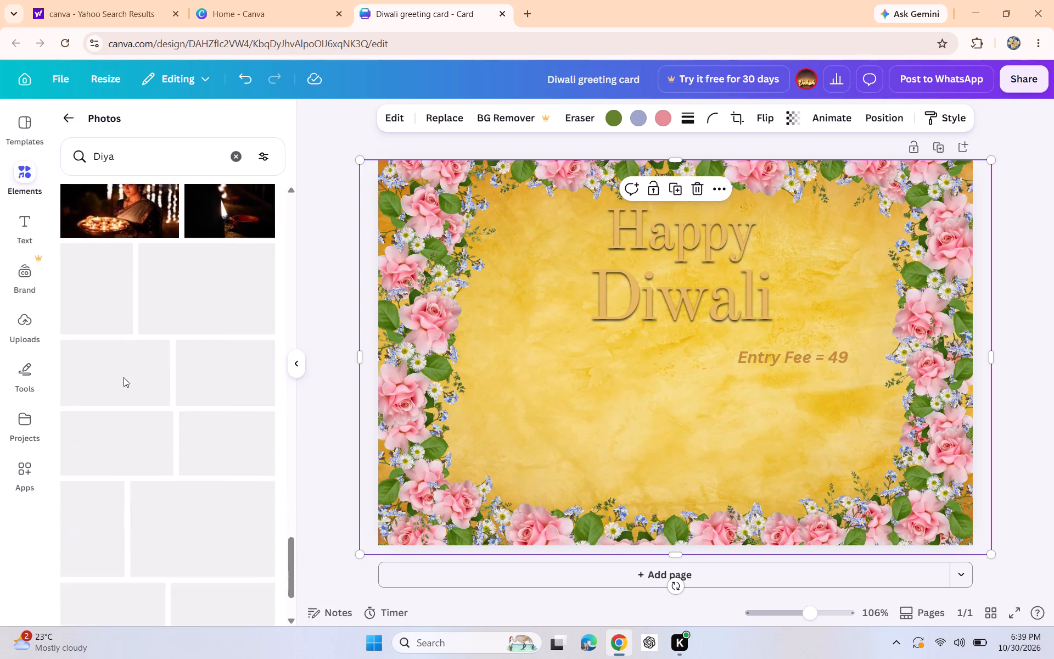
pyautogui.scroll(-6, 125, 374)
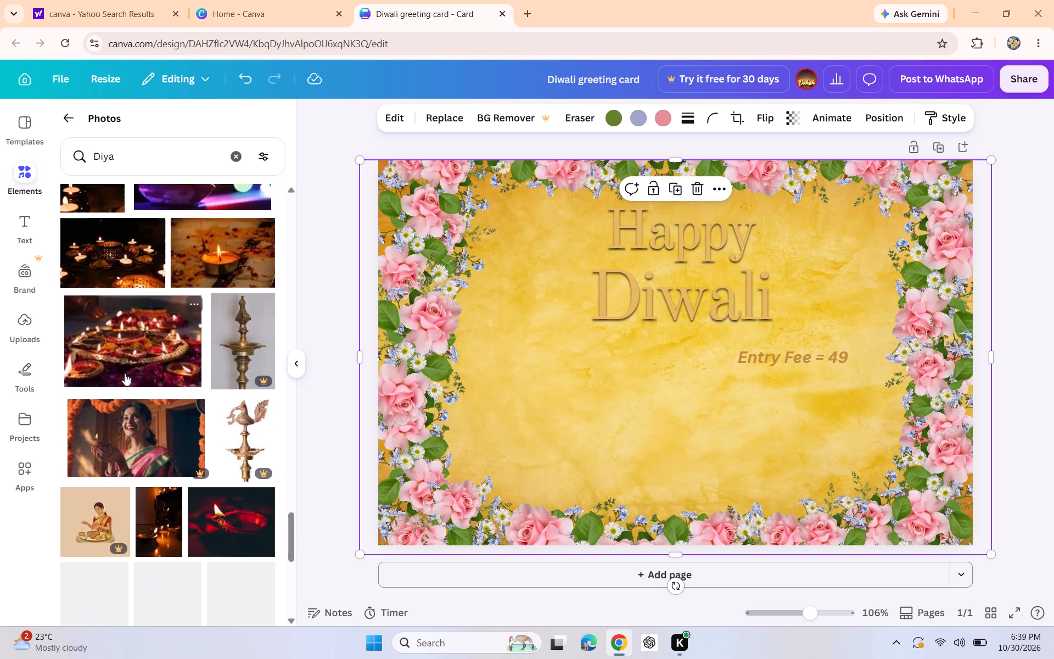
pyautogui.scroll(-5, 125, 373)
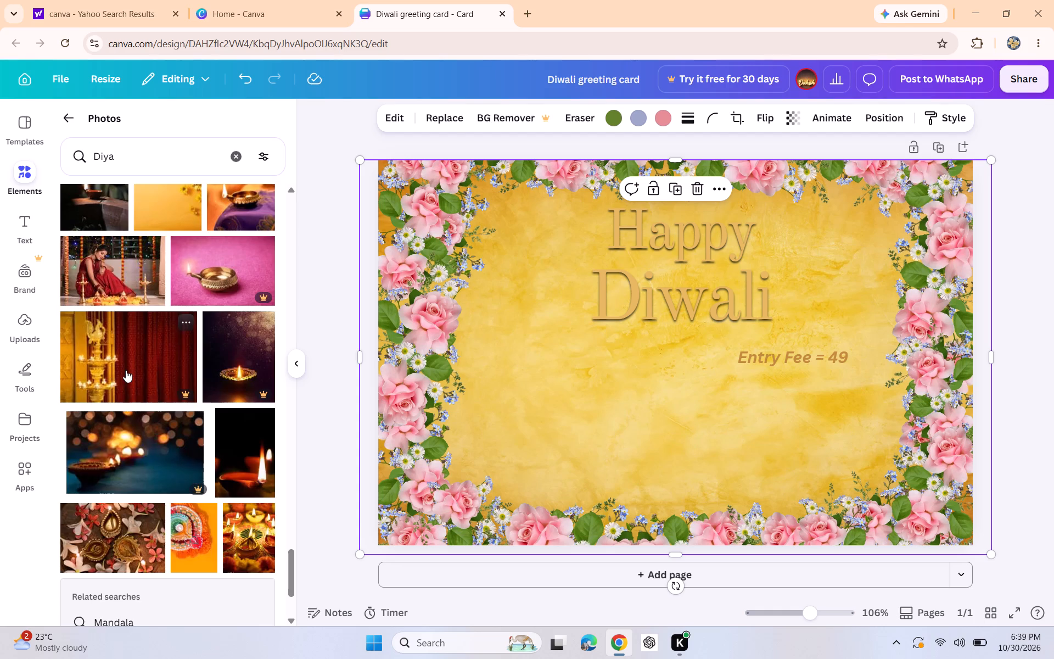
pyautogui.scroll(3, 126, 368)
pyautogui.scroll(-6, 126, 367)
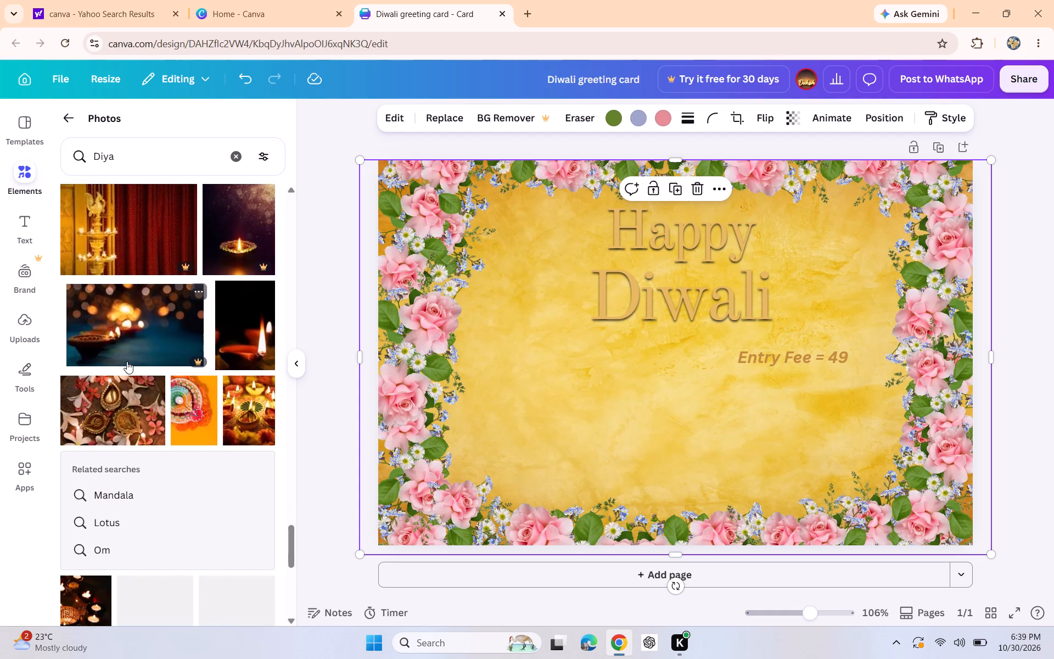
pyautogui.scroll(-6, 127, 361)
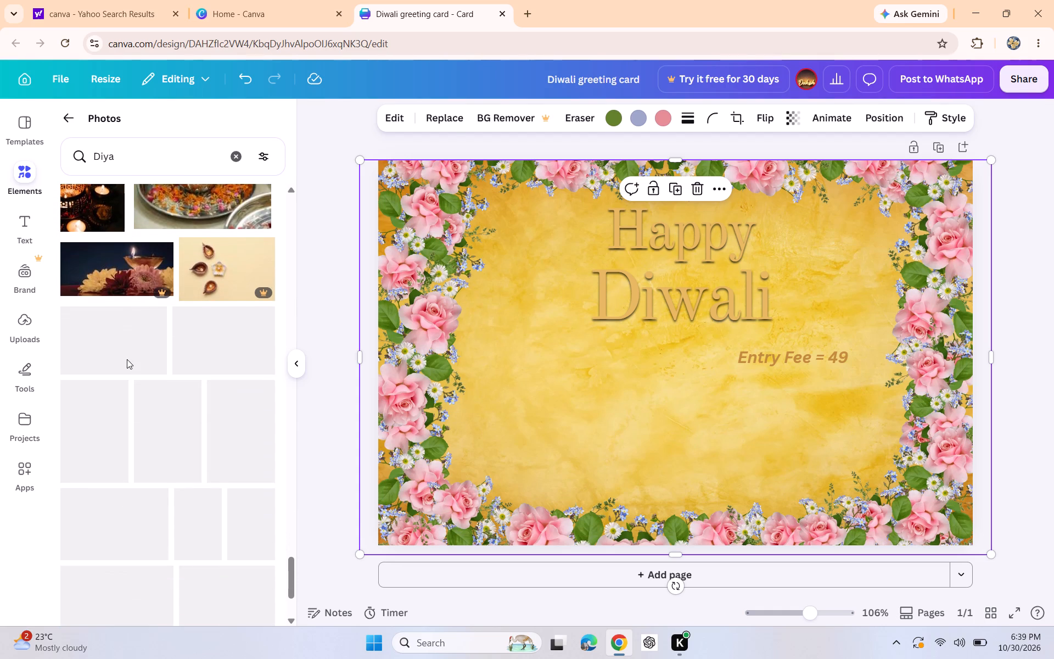
pyautogui.scroll(-5, 127, 359)
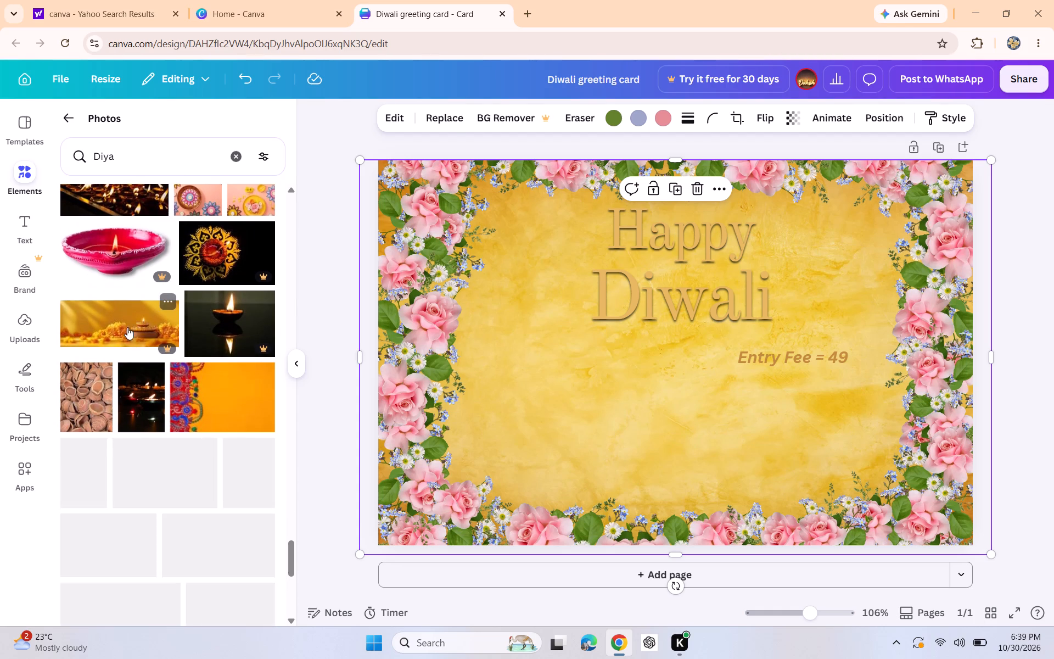
pyautogui.scroll(-9, 133, 325)
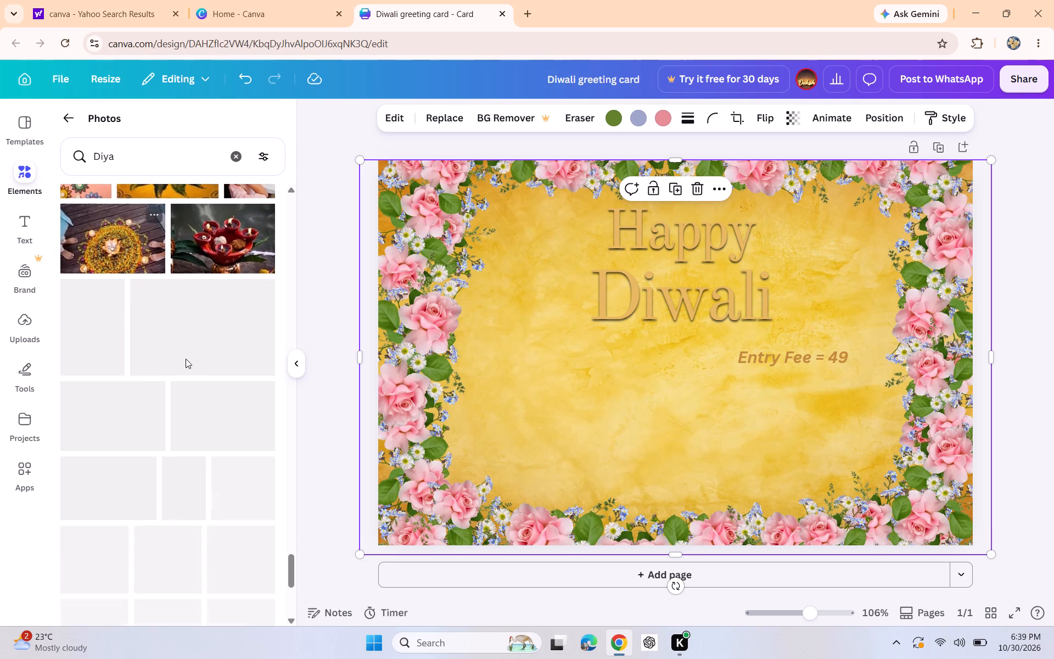
pyautogui.scroll(1, 517, 507)
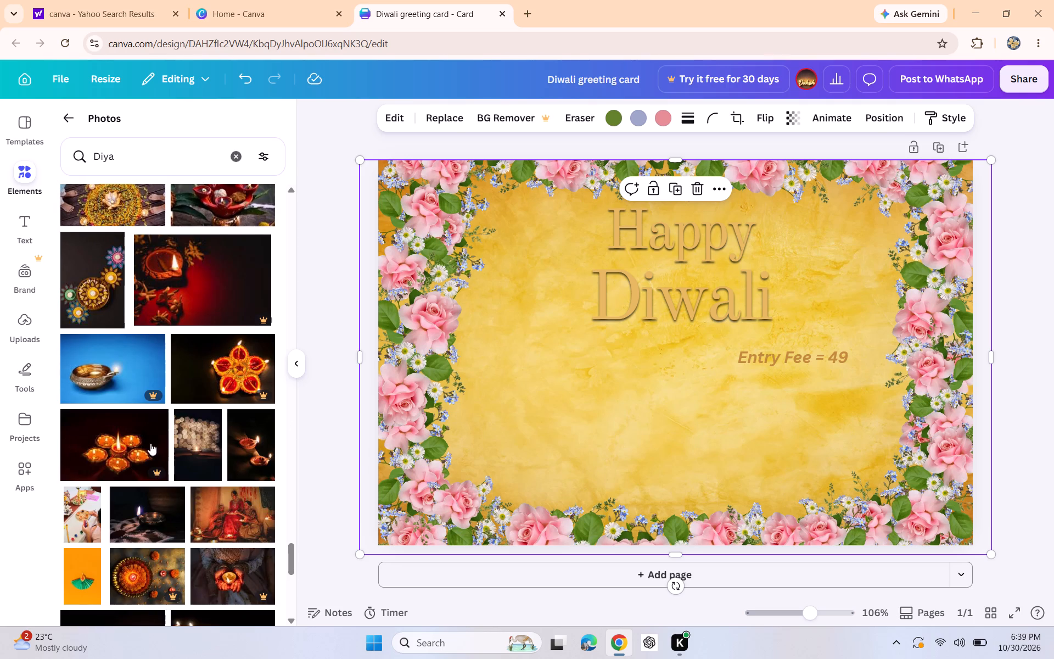
pyautogui.scroll(-9, 154, 424)
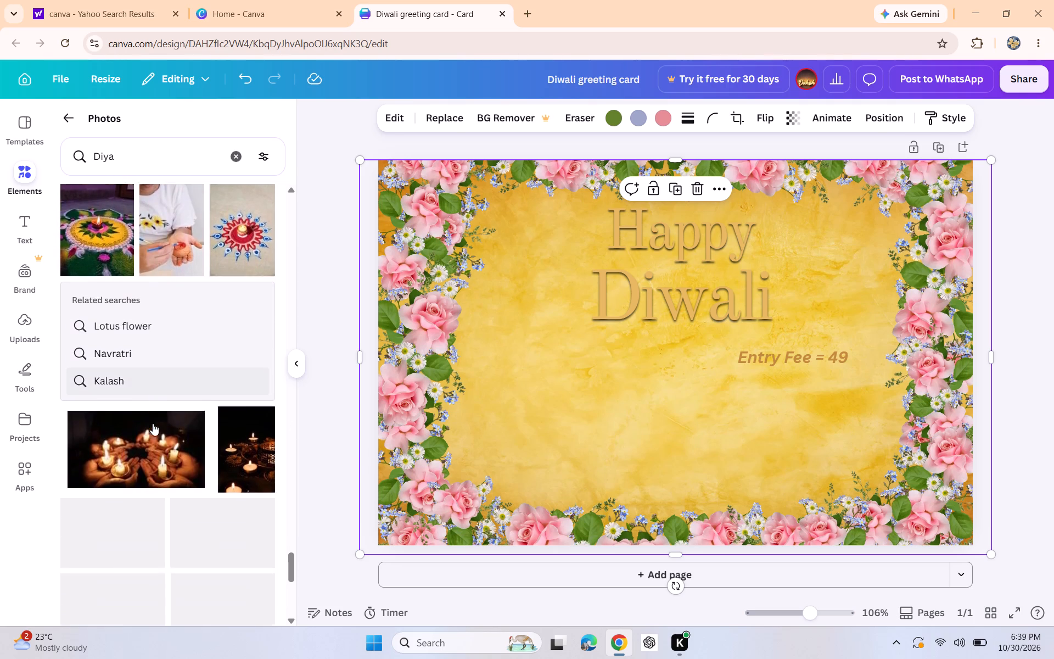
pyautogui.scroll(-3, 153, 423)
pyautogui.scroll(5, 152, 423)
pyautogui.scroll(2, 113, 367)
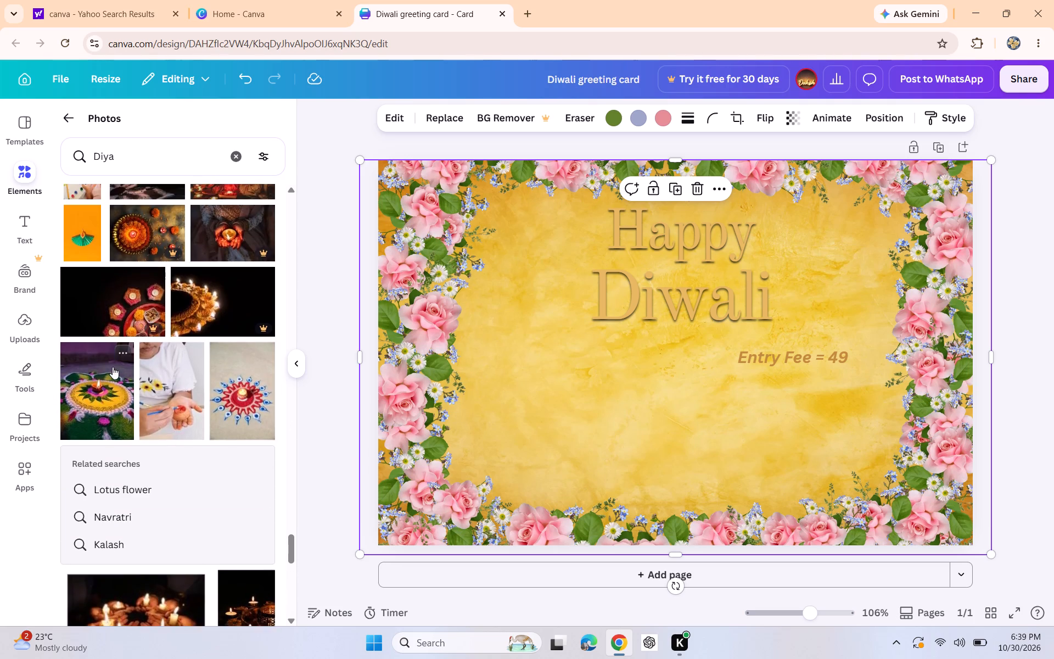
pyautogui.scroll(-9, 113, 367)
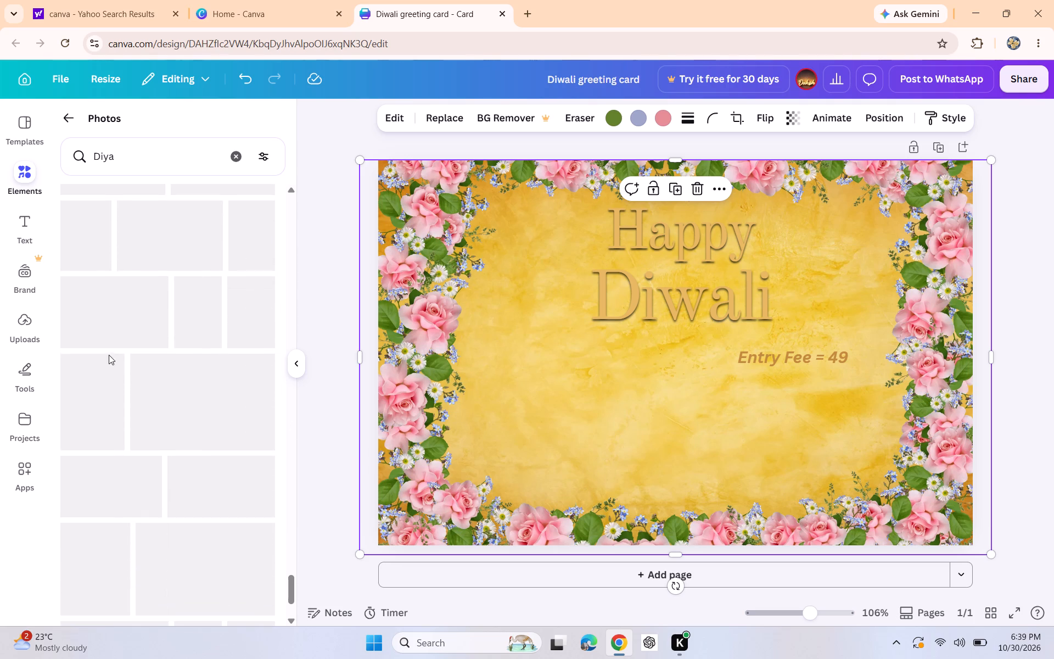
pyautogui.scroll(-3, 109, 355)
# Search the photos for "Diya singal" and look through the results for a single-diya picture.
pyautogui.click(152, 153)
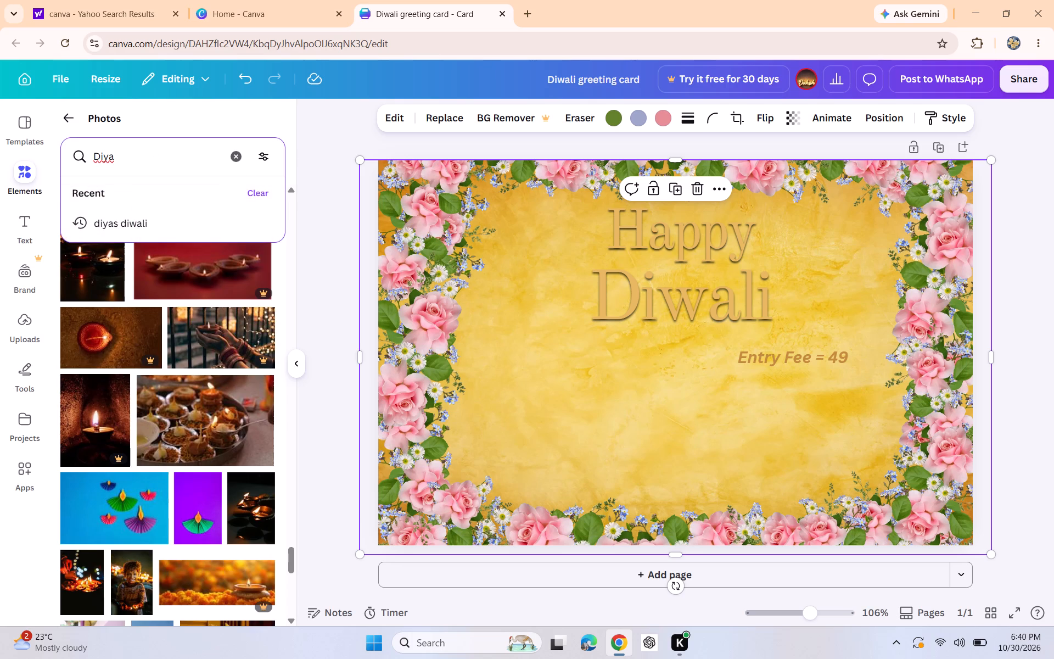
pyautogui.press('space')
pyautogui.write('si')
pyautogui.write('ngal')
pyautogui.press('Return')
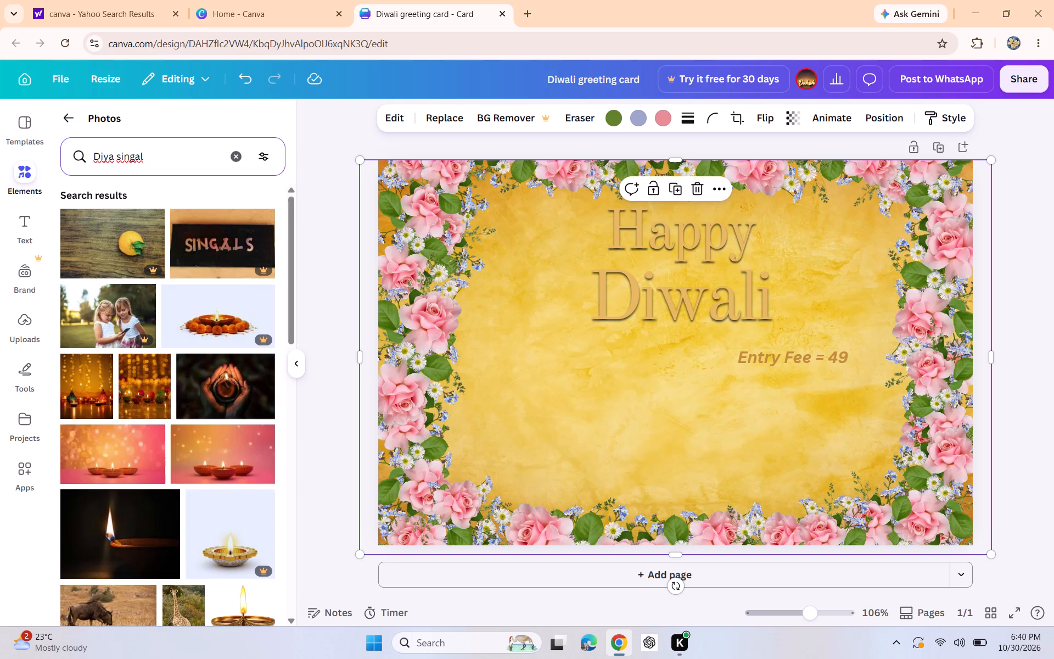
pyautogui.scroll(-5, 138, 370)
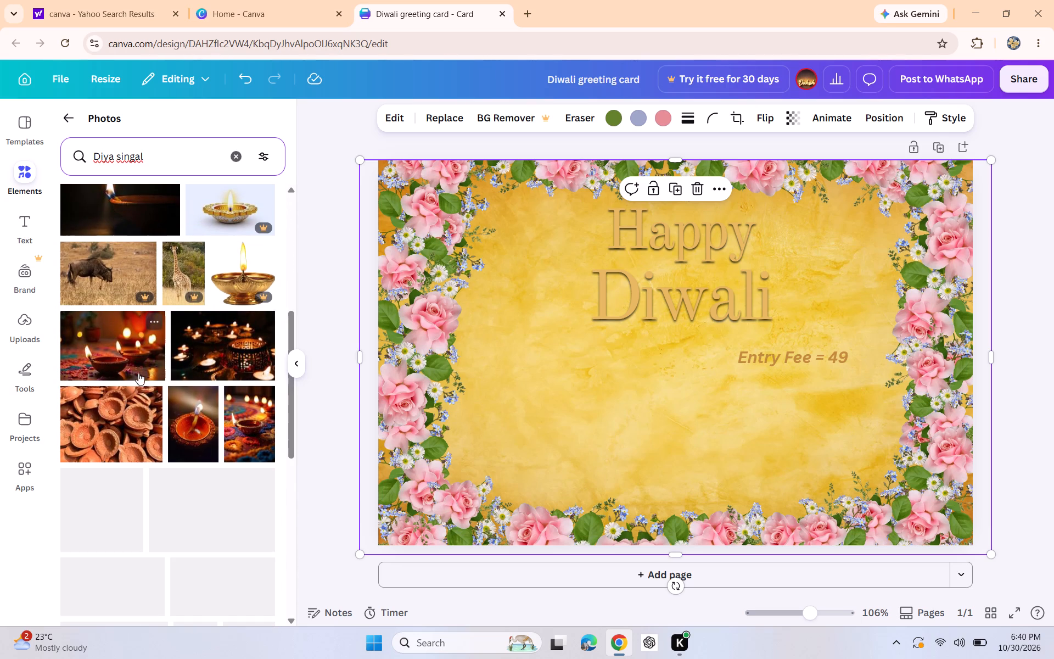
pyautogui.scroll(-7, 131, 385)
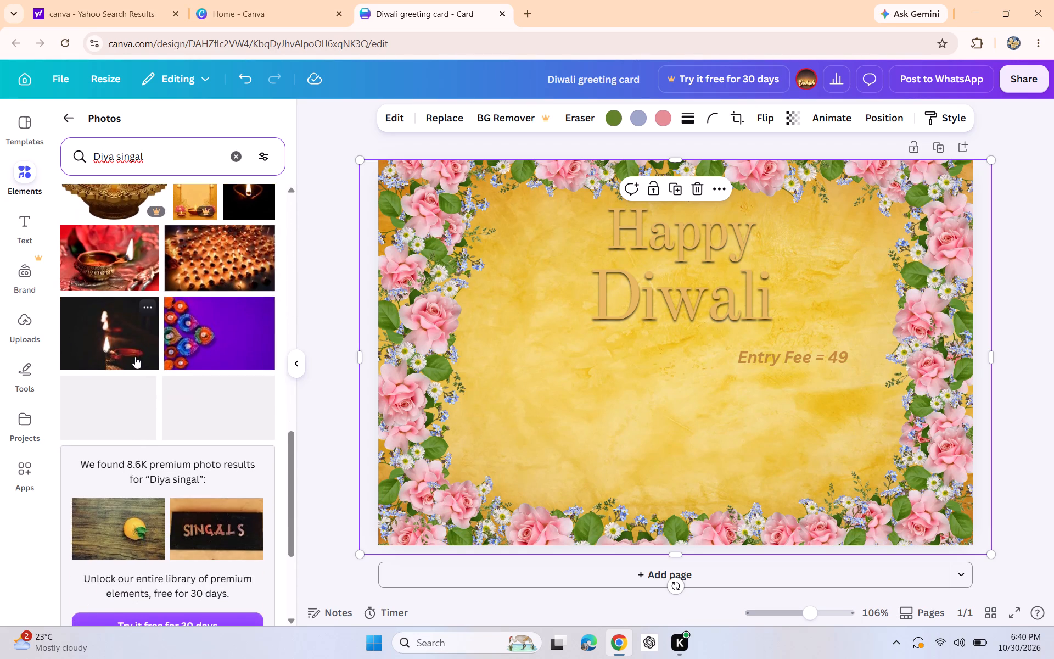
pyautogui.scroll(-6, 134, 356)
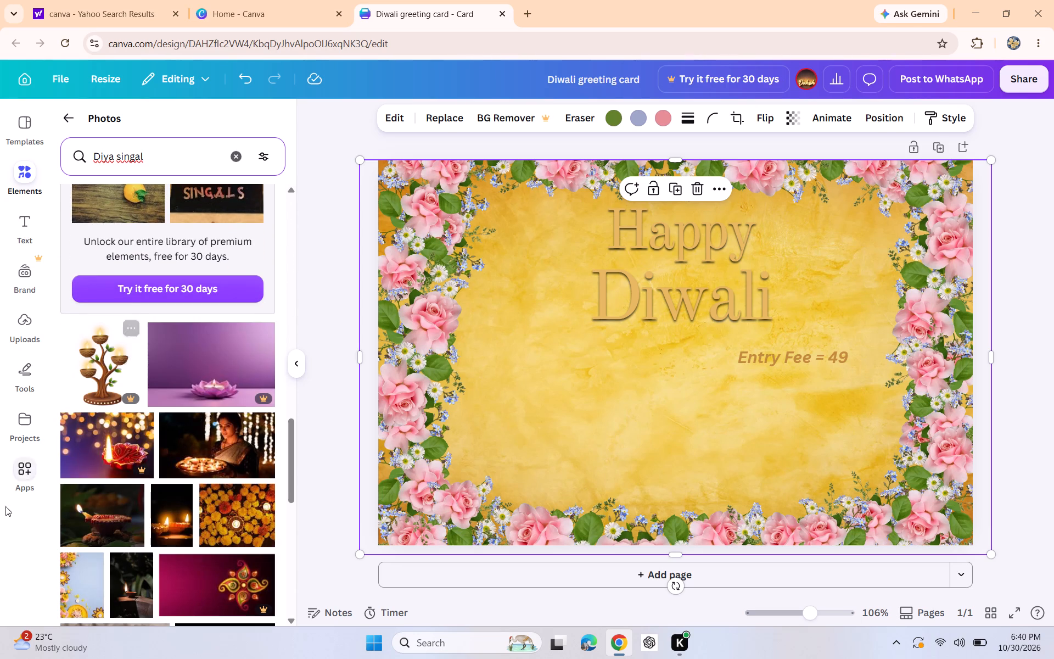
pyautogui.scroll(-3, 139, 477)
pyautogui.scroll(-5, 147, 433)
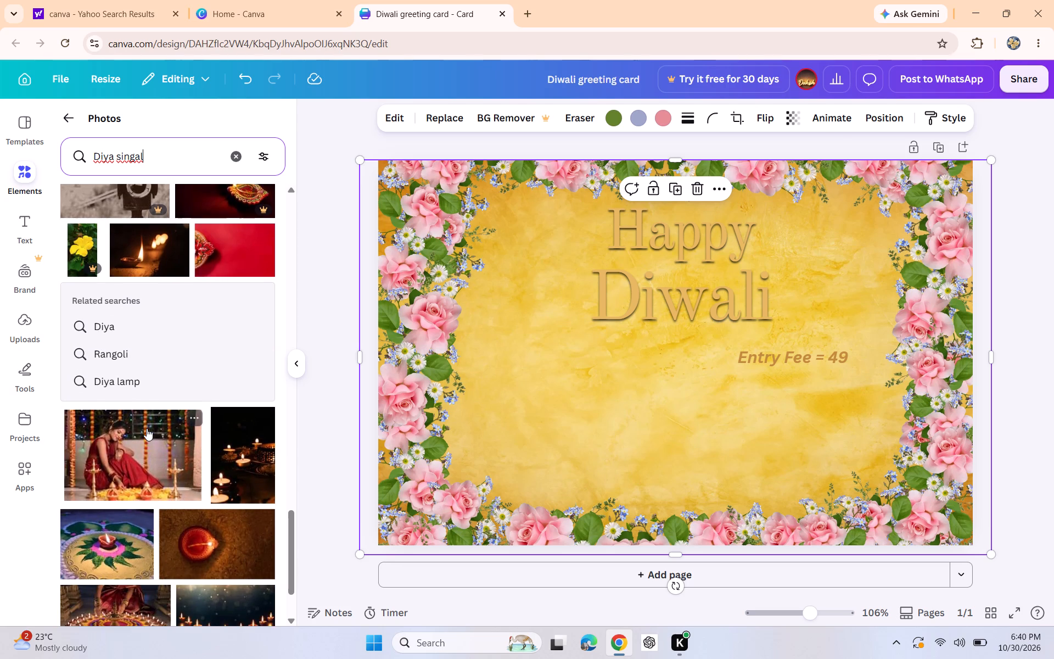
pyautogui.scroll(-4, 147, 428)
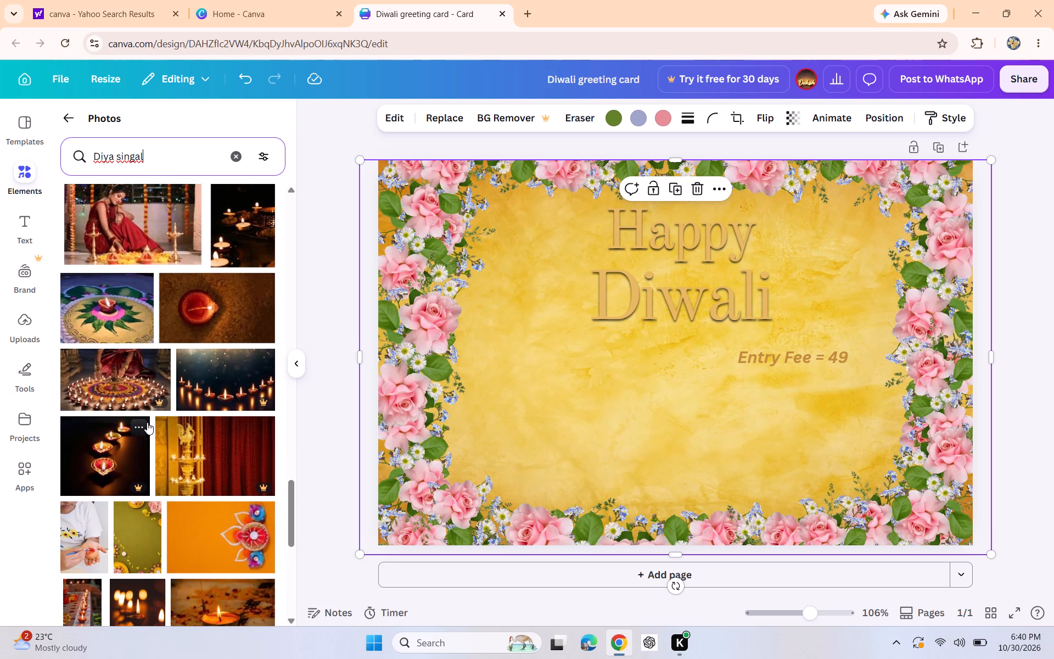
pyautogui.scroll(-8, 162, 390)
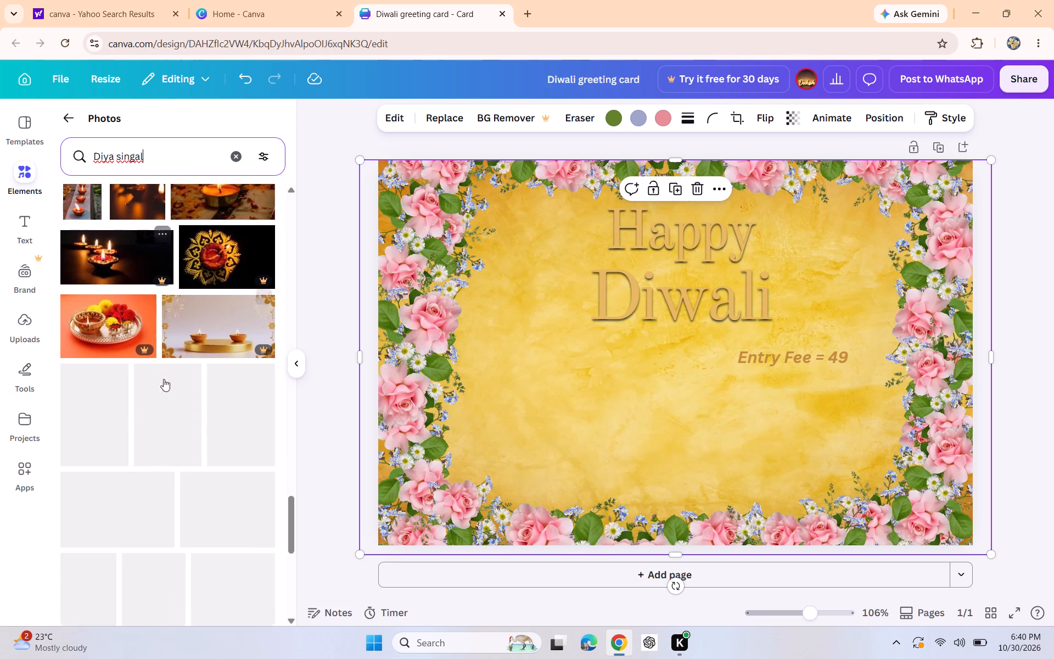
pyautogui.scroll(-4, 162, 376)
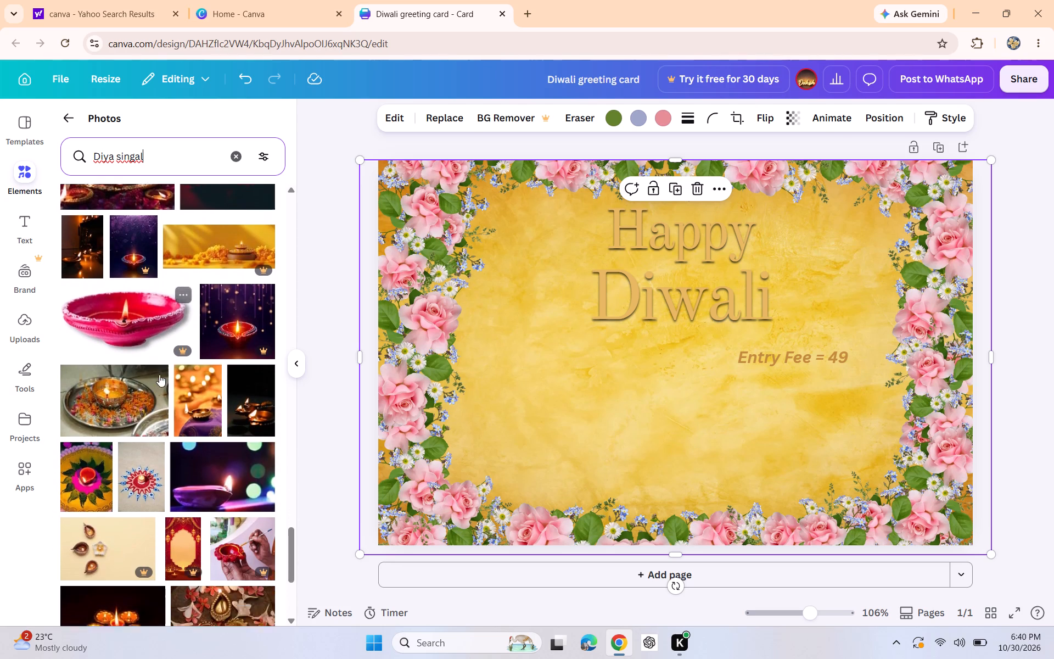
# Examine more of the "Diya singal" photo results for a single-diya picture that suits the card.
pyautogui.scroll(-6, 159, 375)
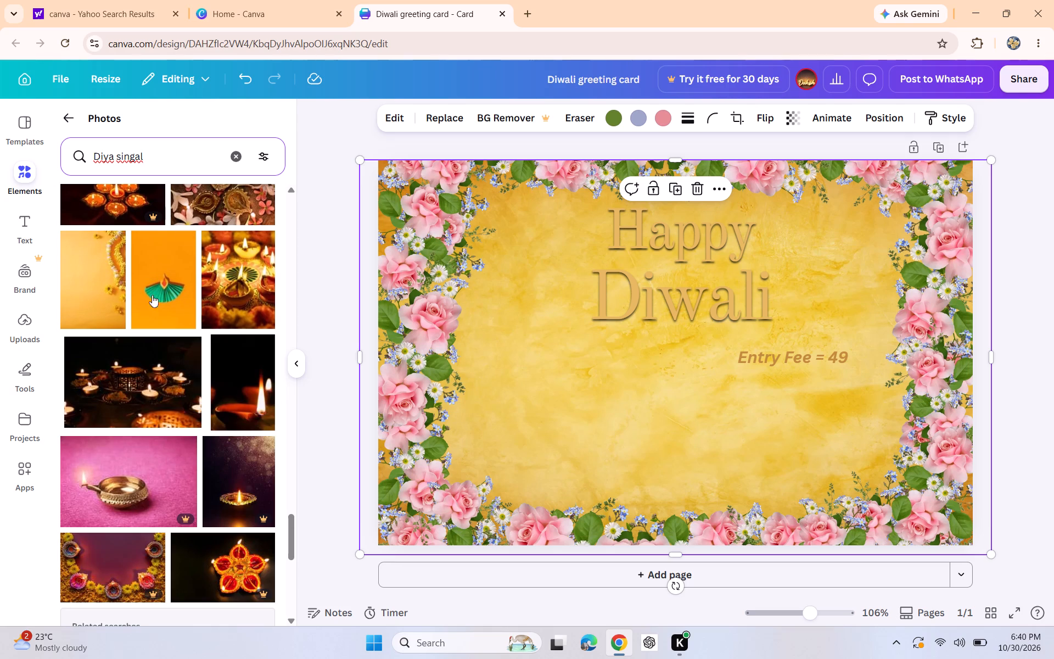
pyautogui.scroll(-9, 99, 306)
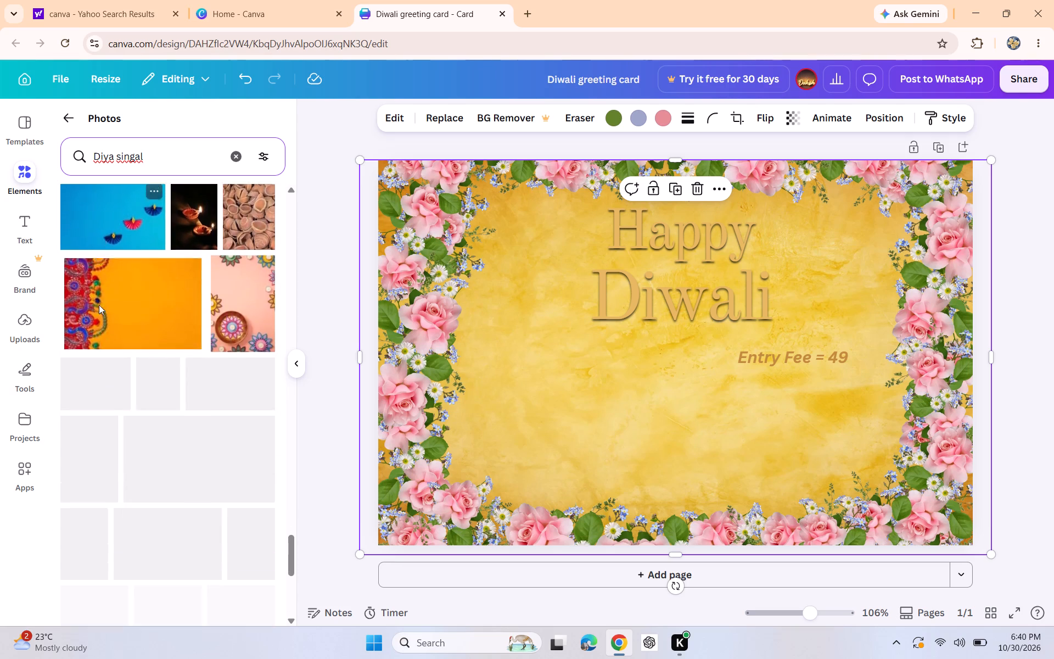
pyautogui.scroll(-4, 99, 305)
pyautogui.scroll(6, 99, 304)
pyautogui.scroll(-3, 98, 303)
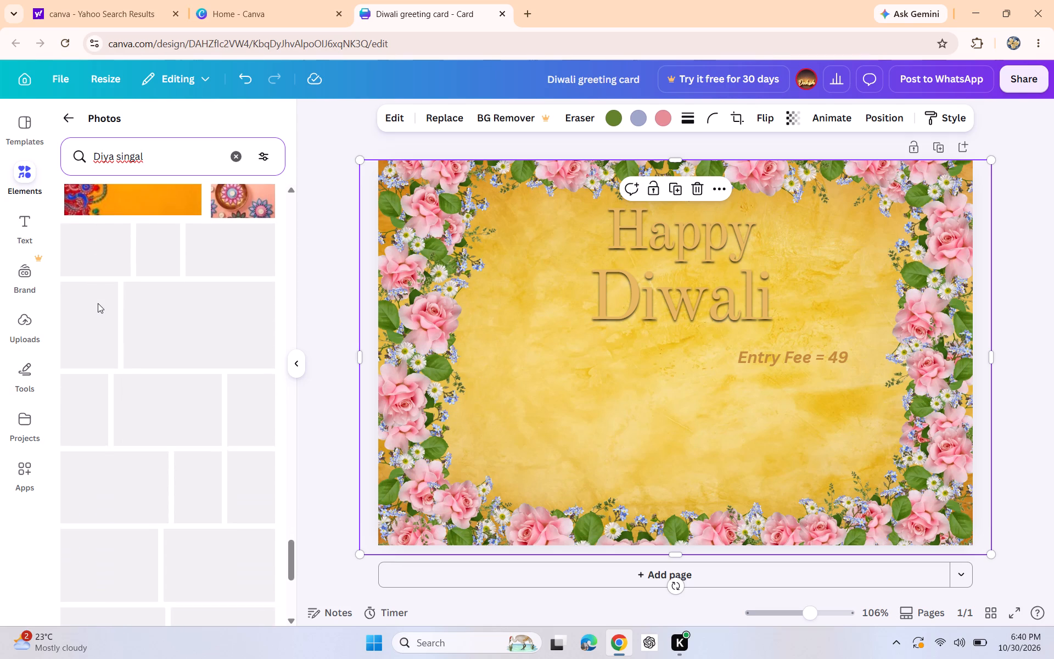
pyautogui.scroll(-1, 98, 303)
pyautogui.scroll(1, 98, 303)
pyautogui.scroll(-1, 98, 303)
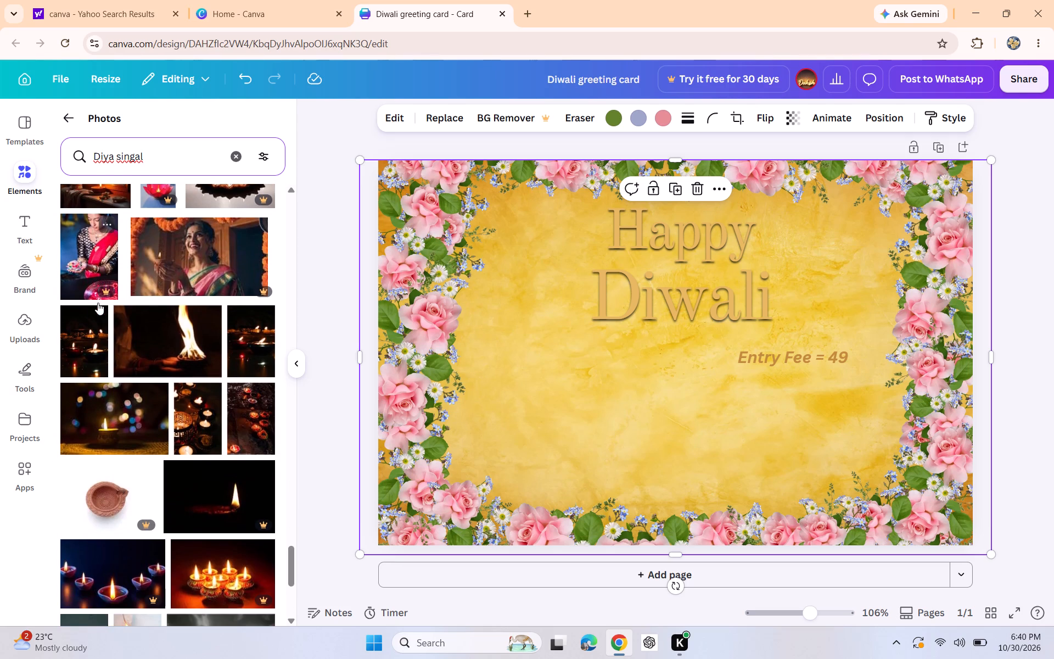
pyautogui.moveTo(193, 264); pyautogui.dragTo(0, 257)
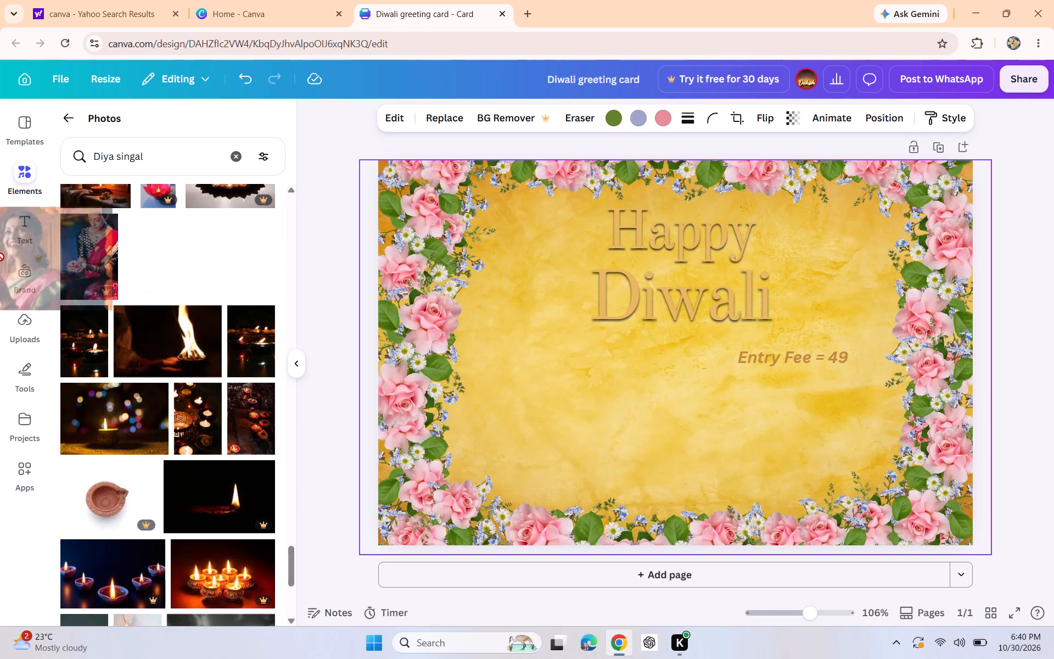
pyautogui.moveTo(0, 257); pyautogui.dragTo(57, 268)
pyautogui.scroll(-3, 94, 285)
pyautogui.scroll(3, 89, 281)
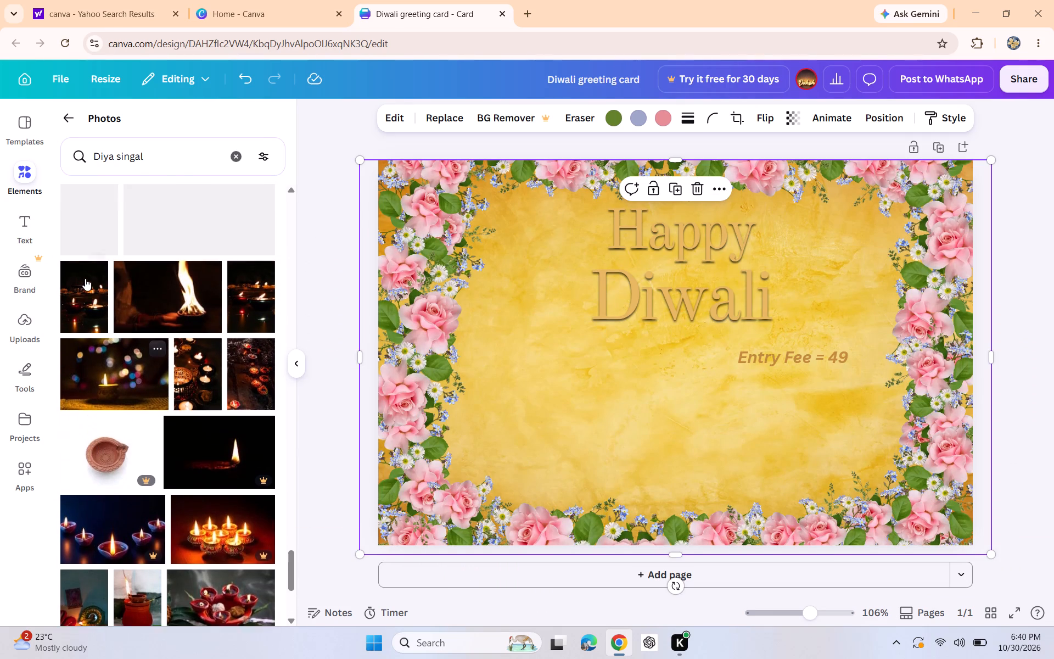
pyautogui.scroll(-2, 88, 331)
pyautogui.scroll(-2, 72, 379)
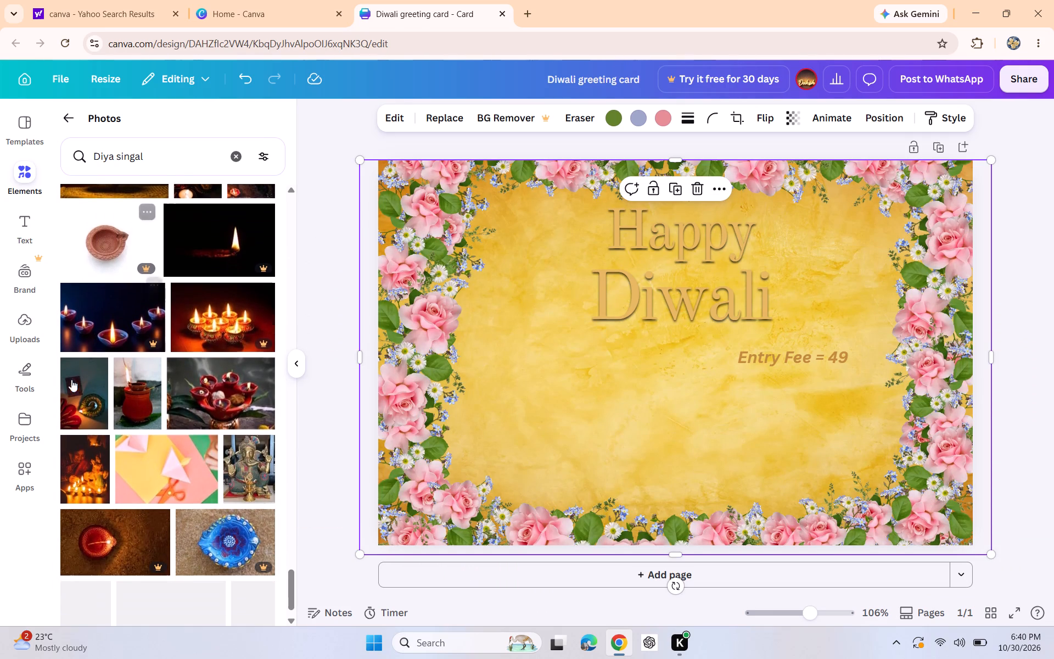
pyautogui.scroll(-2, 65, 370)
pyautogui.scroll(2, 64, 370)
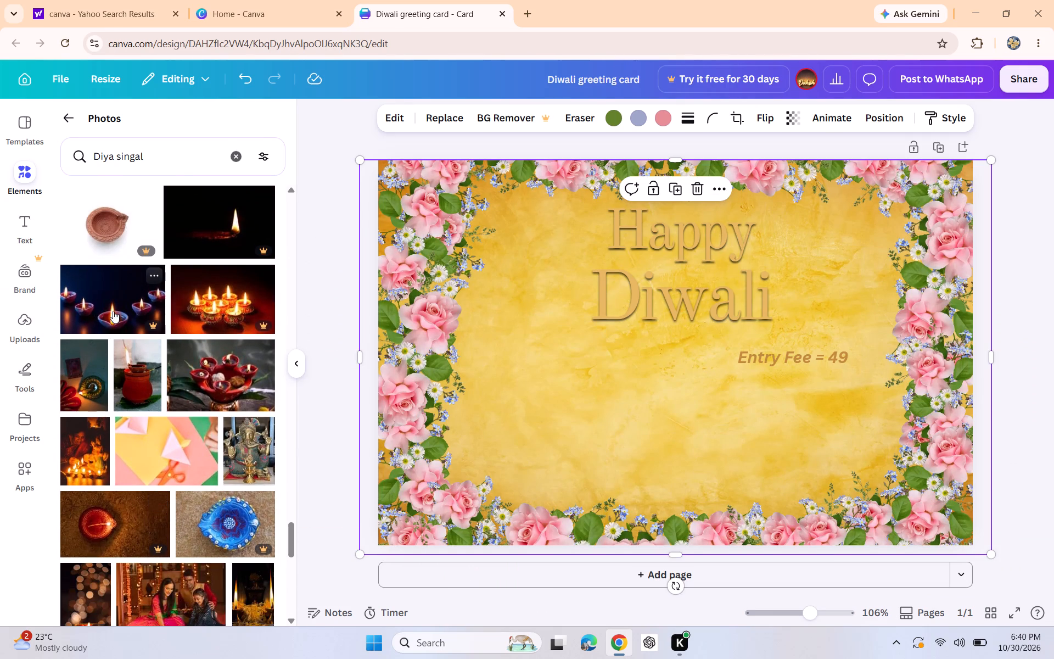
pyautogui.scroll(-5, 125, 373)
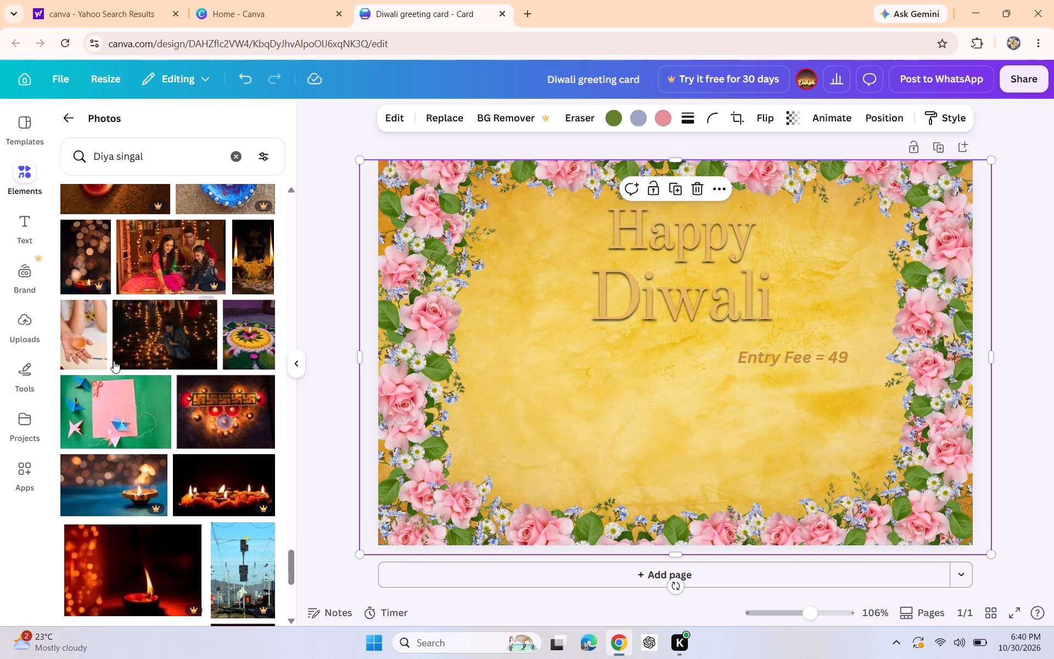
pyautogui.scroll(7, 113, 361)
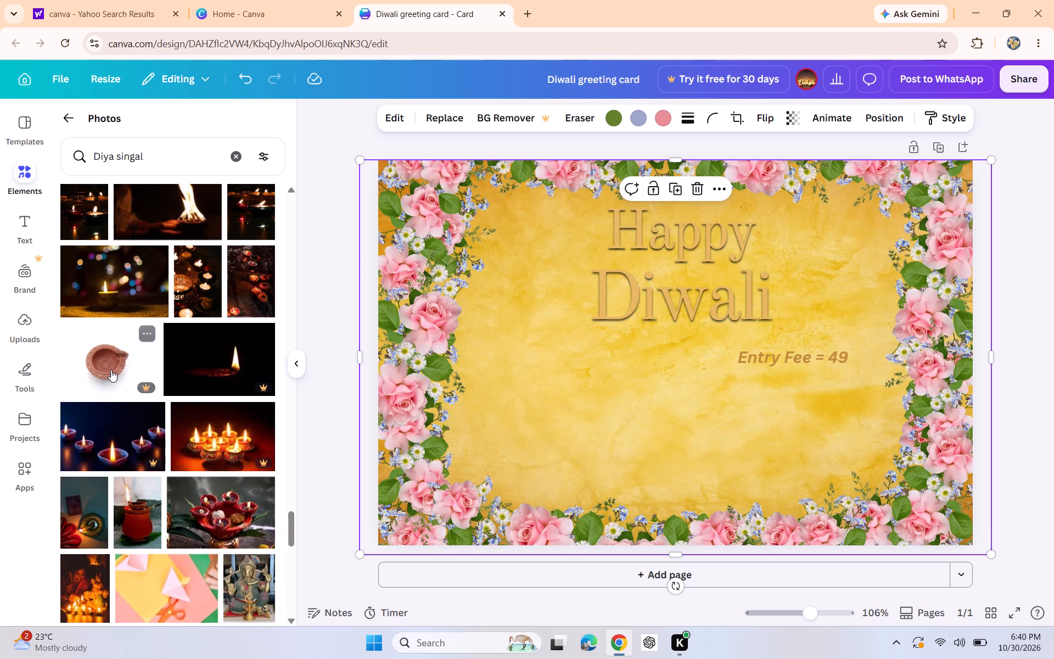
pyautogui.scroll(-2, 109, 370)
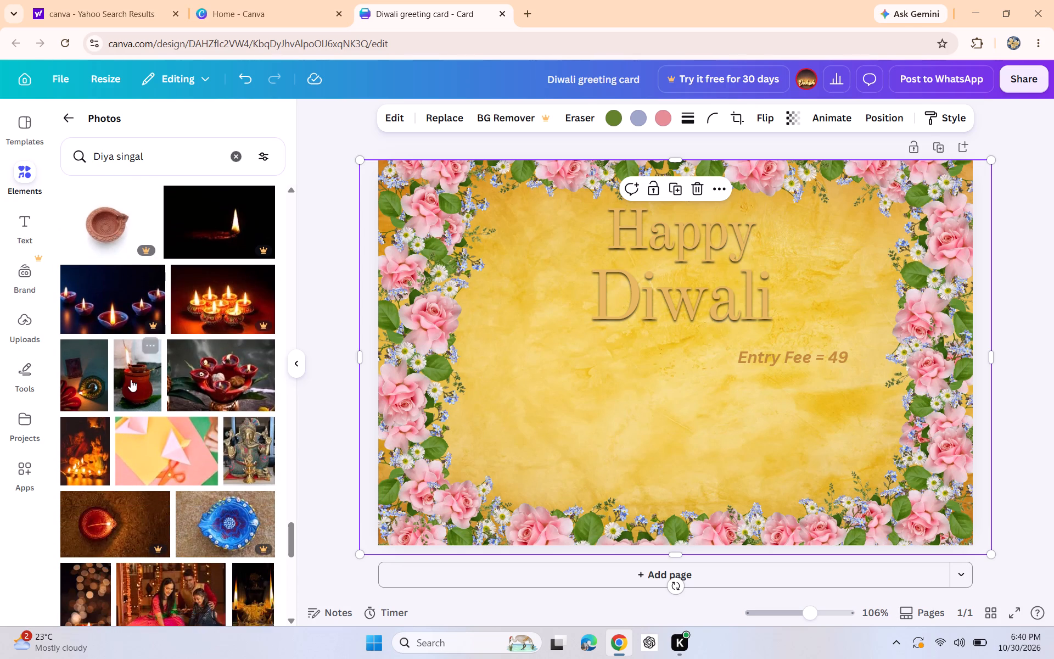
pyautogui.scroll(-8, 131, 379)
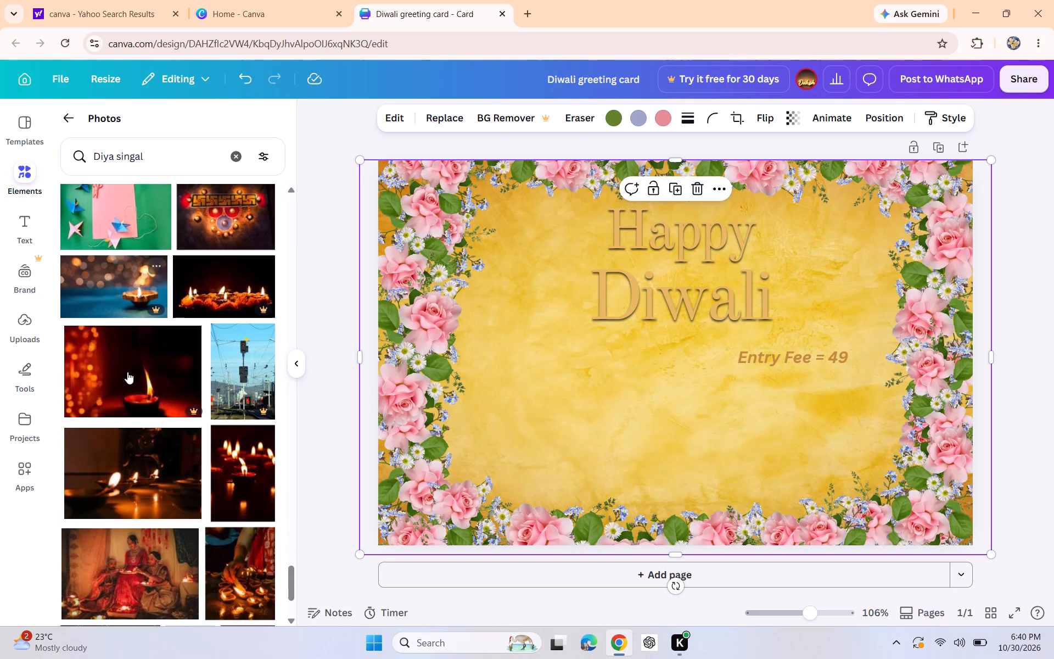
pyautogui.scroll(-2, 127, 372)
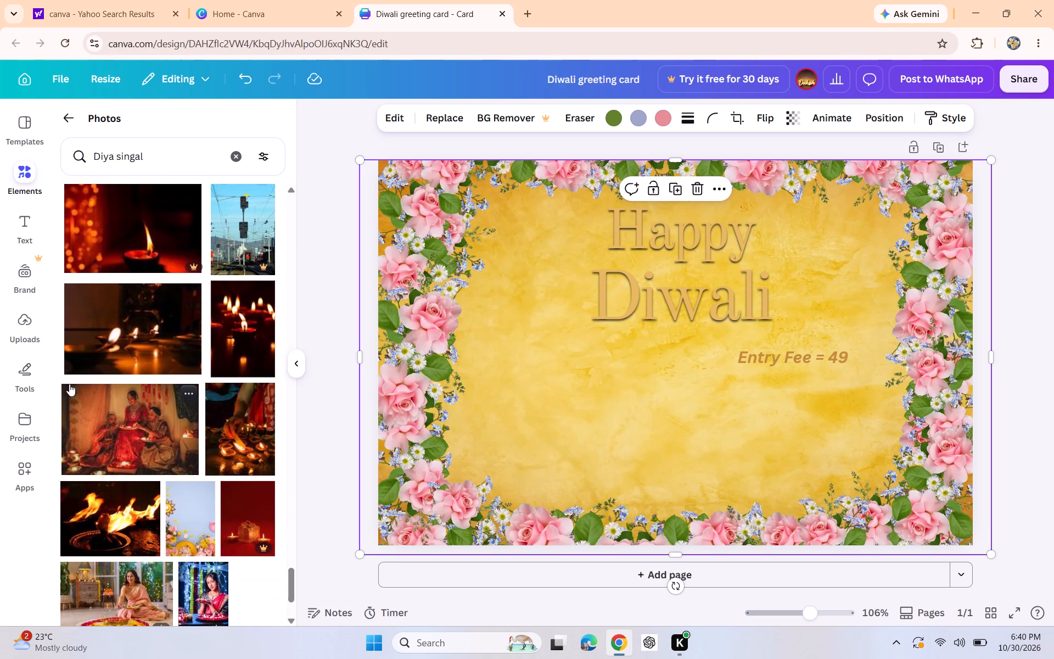
pyautogui.scroll(-9, 69, 384)
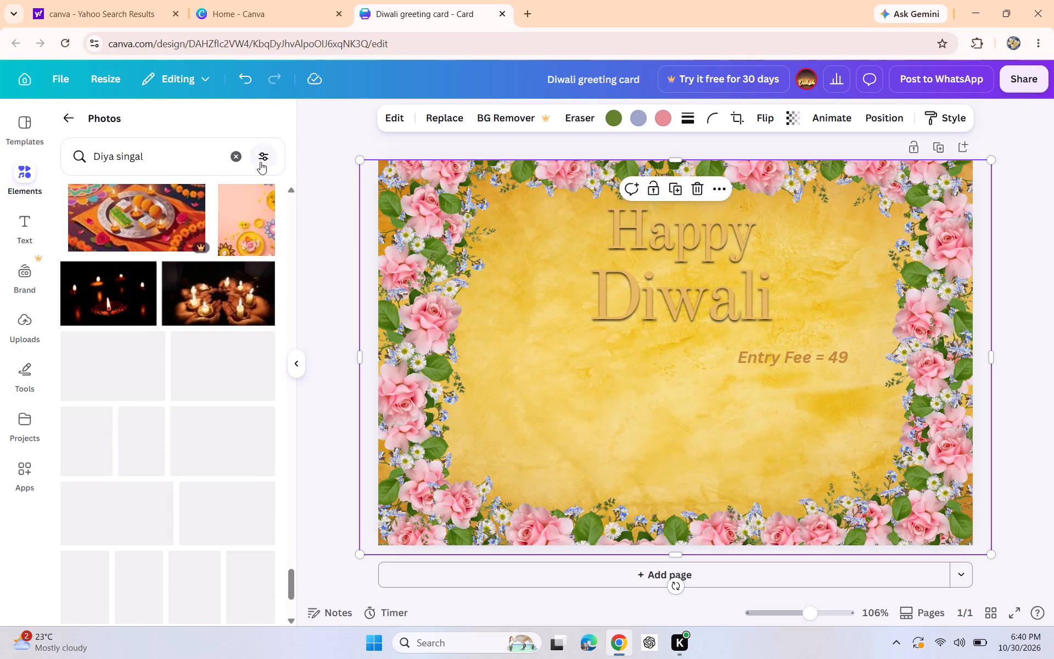
# Replace the photo search with "cracker" and choose the suggested search "crackers fire".
pyautogui.click(234, 159)
pyautogui.press('c')
pyautogui.press('r')
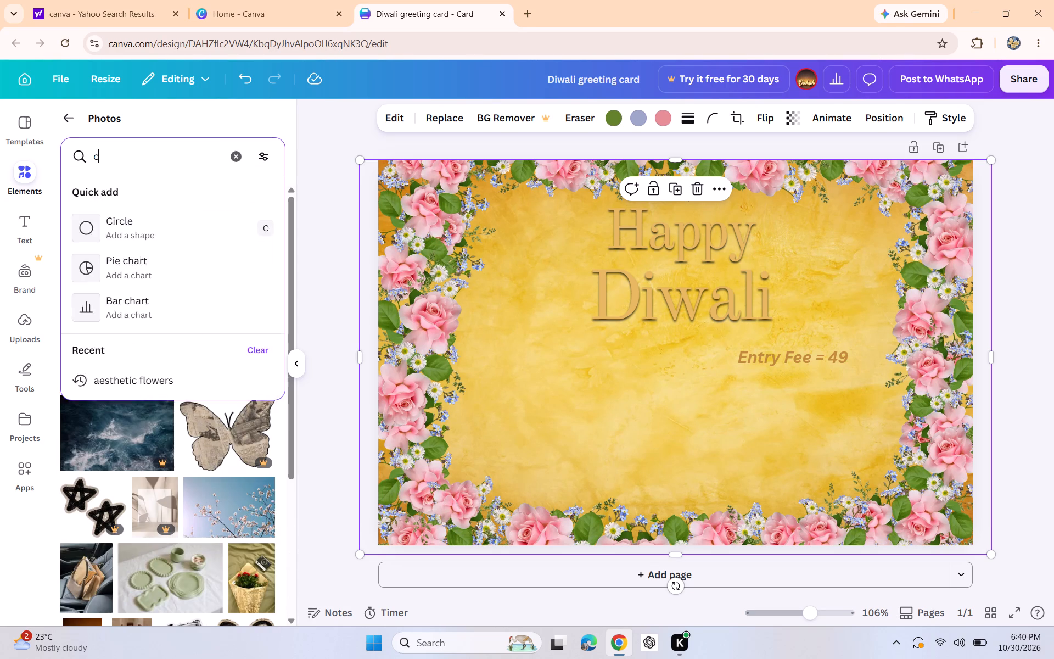
pyautogui.press('a')
pyautogui.press('c')
pyautogui.press('k')
pyautogui.press('e')
pyautogui.press('r')
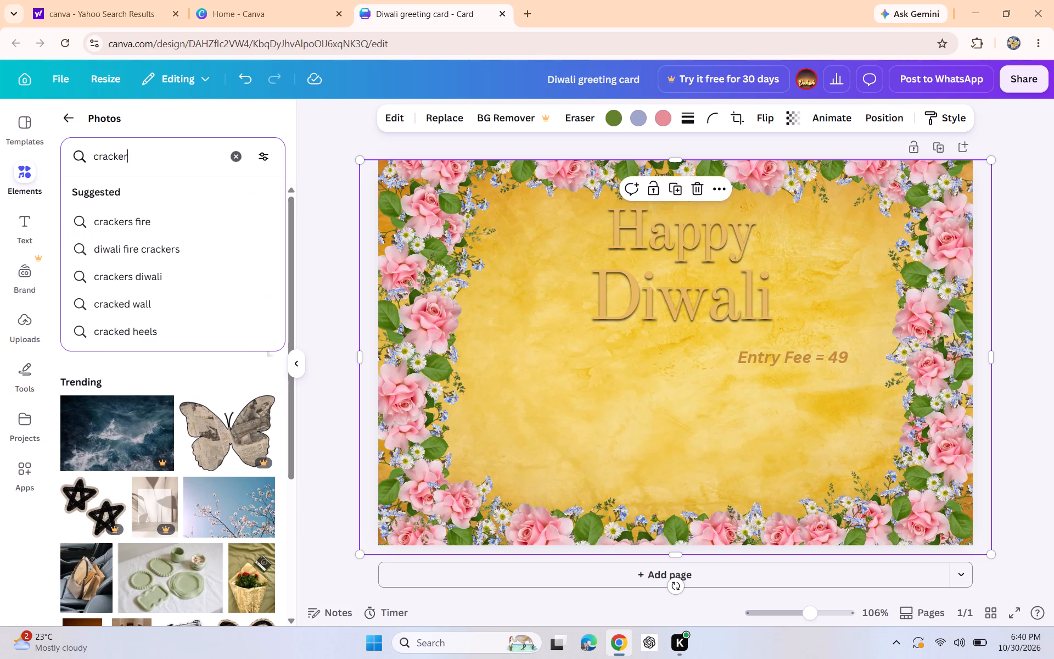
pyautogui.click(119, 227)
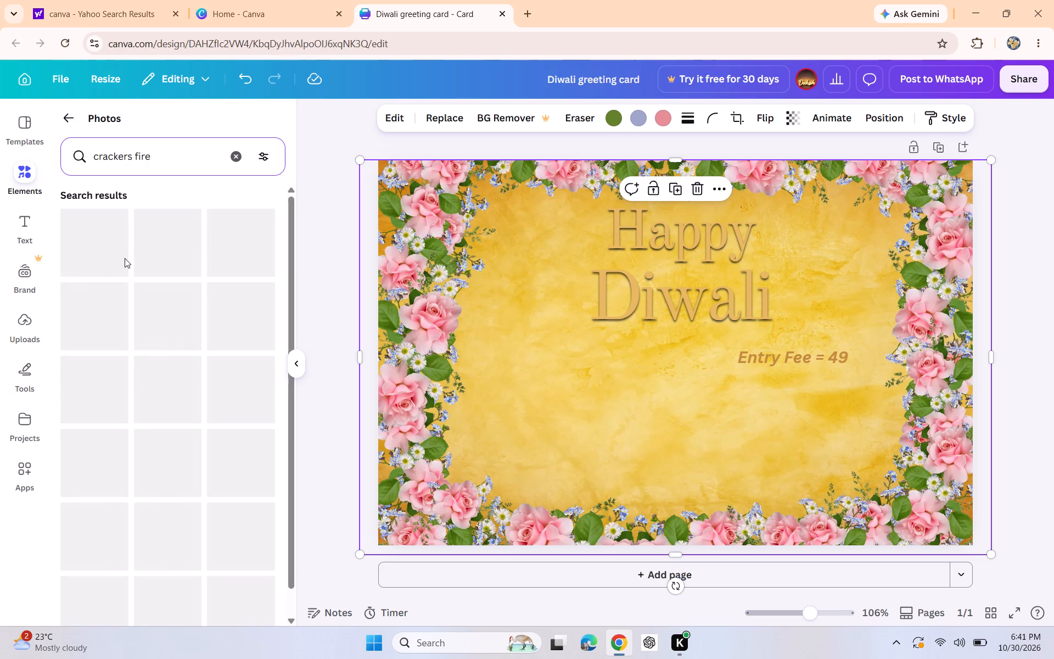
# Examine the "crackers fire" photos for a fireworks picture that suits the card.
pyautogui.scroll(-2, 119, 270)
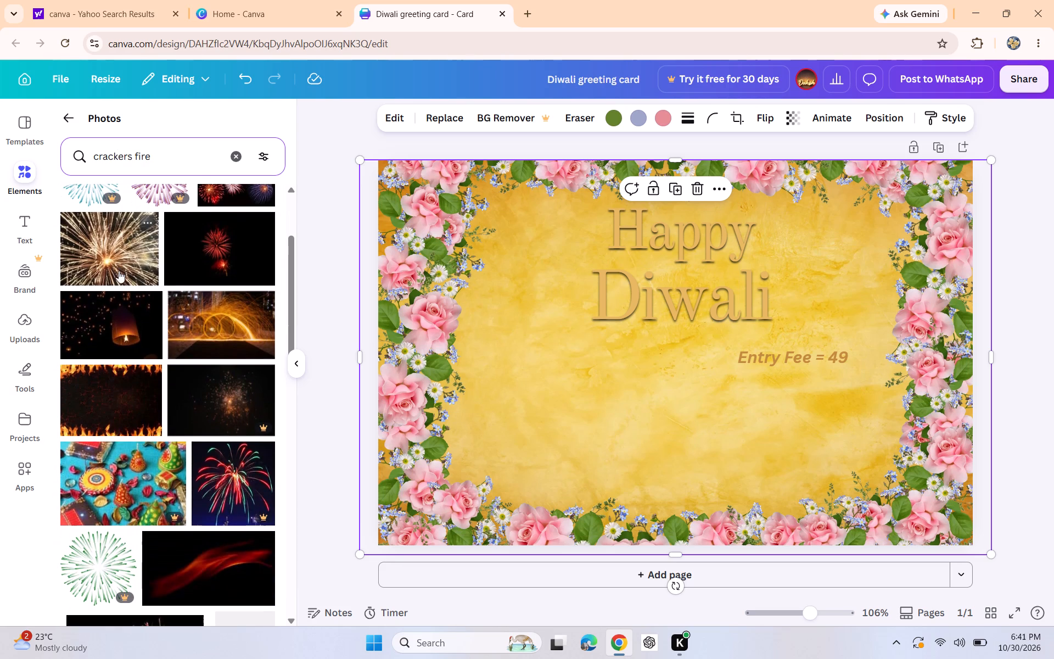
pyautogui.scroll(3, 134, 302)
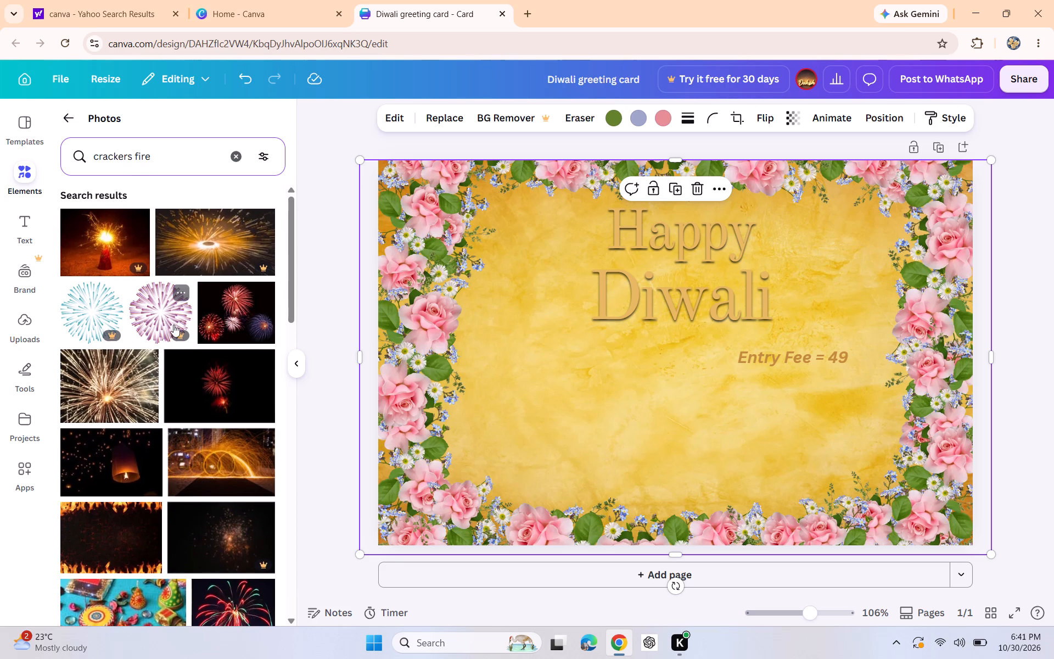
pyautogui.scroll(-1, 173, 325)
pyautogui.scroll(-4, 159, 397)
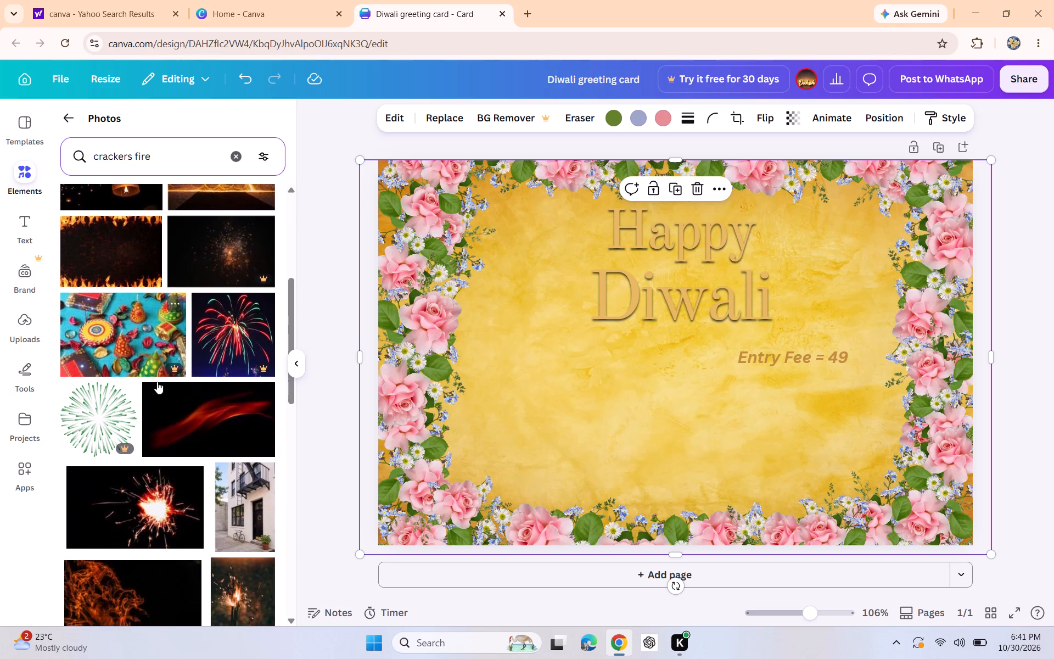
pyautogui.scroll(-1, 157, 382)
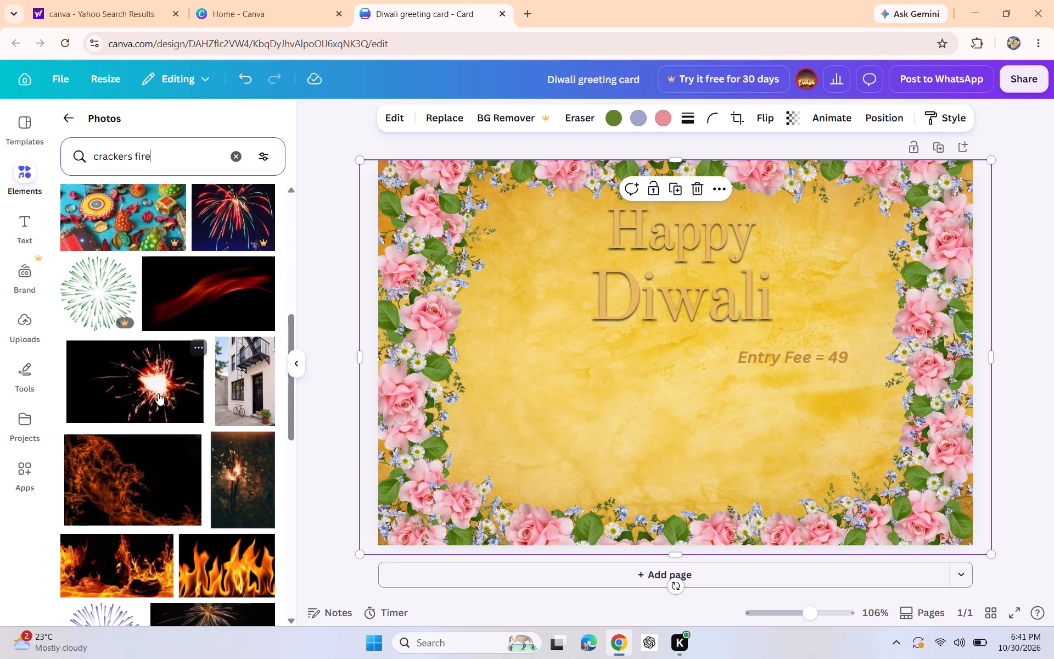
pyautogui.scroll(-3, 158, 376)
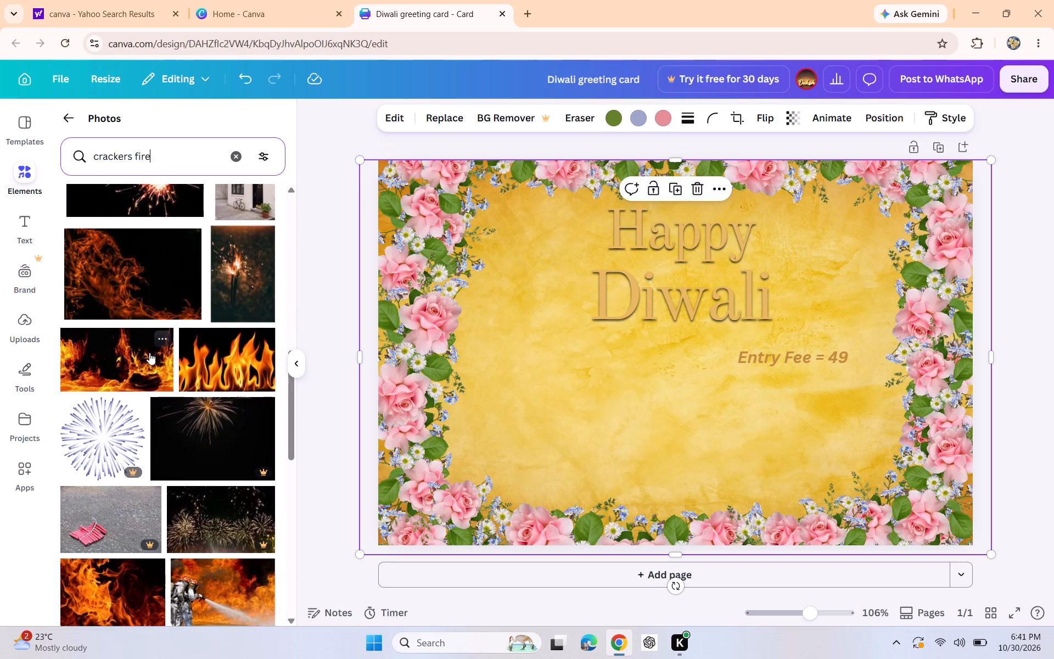
pyautogui.scroll(15, 149, 352)
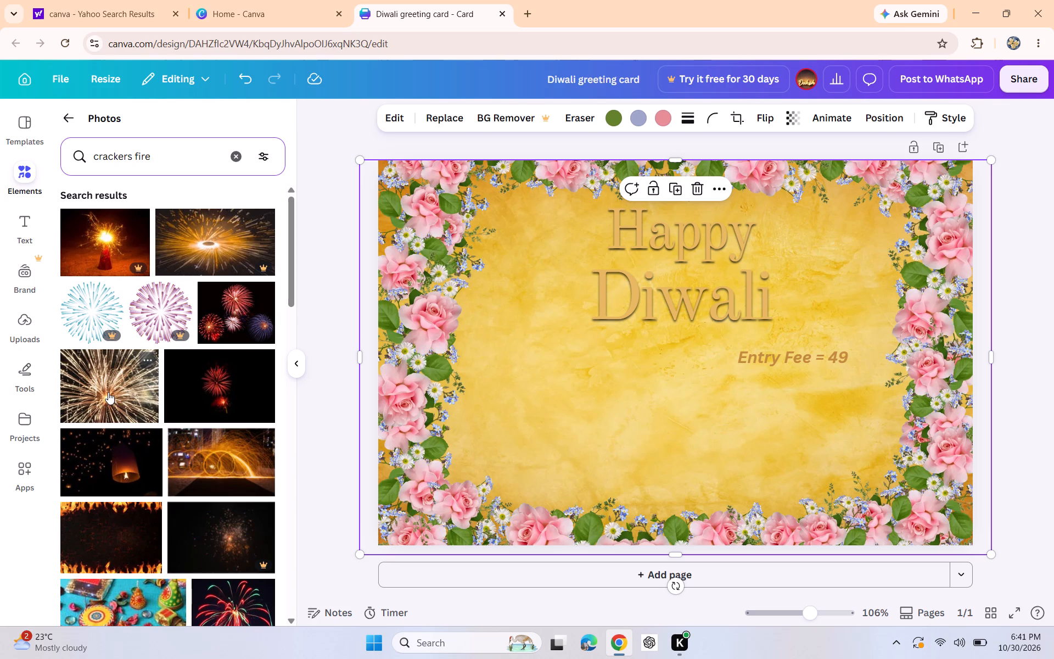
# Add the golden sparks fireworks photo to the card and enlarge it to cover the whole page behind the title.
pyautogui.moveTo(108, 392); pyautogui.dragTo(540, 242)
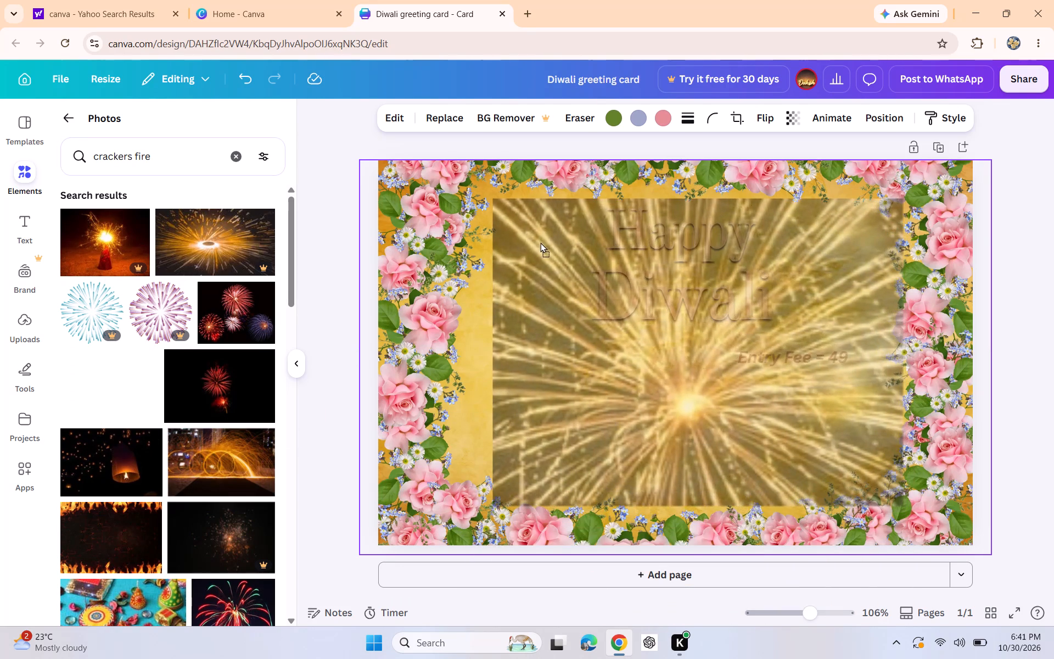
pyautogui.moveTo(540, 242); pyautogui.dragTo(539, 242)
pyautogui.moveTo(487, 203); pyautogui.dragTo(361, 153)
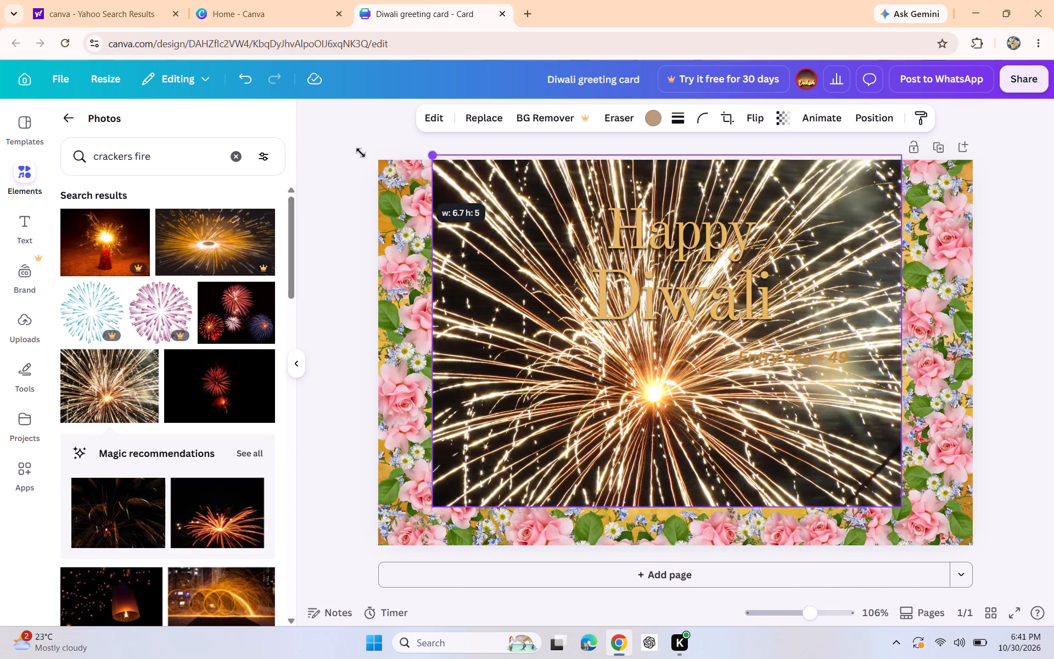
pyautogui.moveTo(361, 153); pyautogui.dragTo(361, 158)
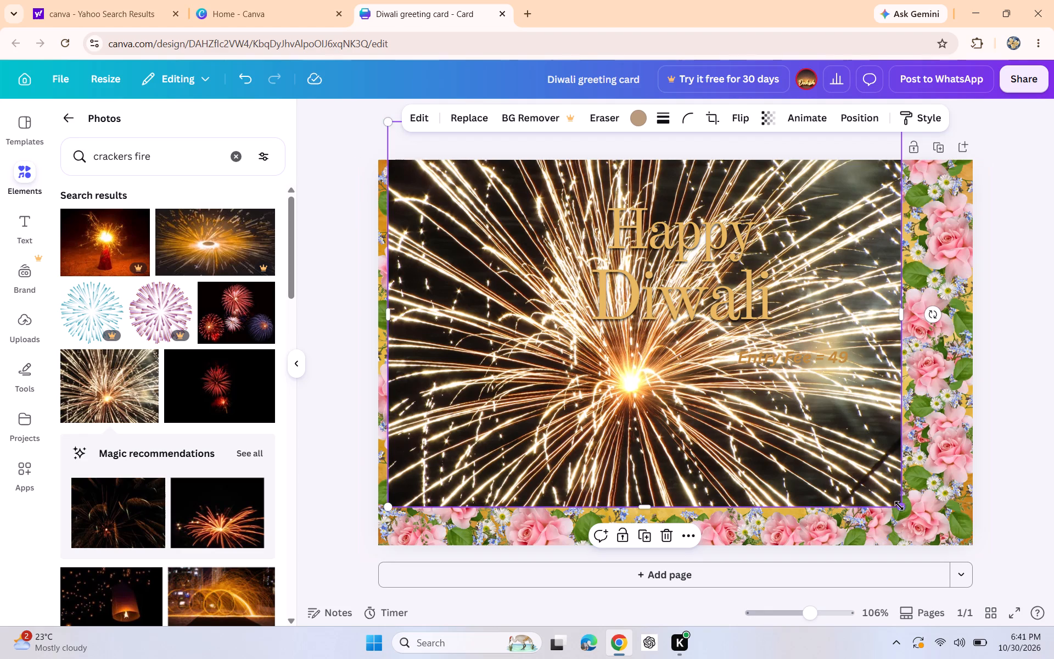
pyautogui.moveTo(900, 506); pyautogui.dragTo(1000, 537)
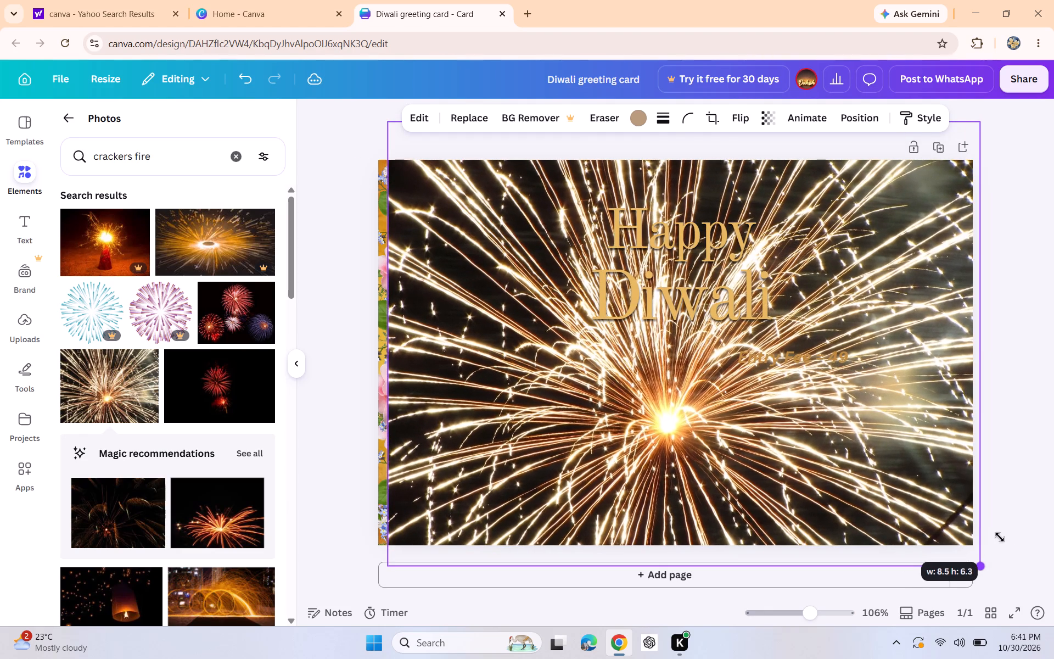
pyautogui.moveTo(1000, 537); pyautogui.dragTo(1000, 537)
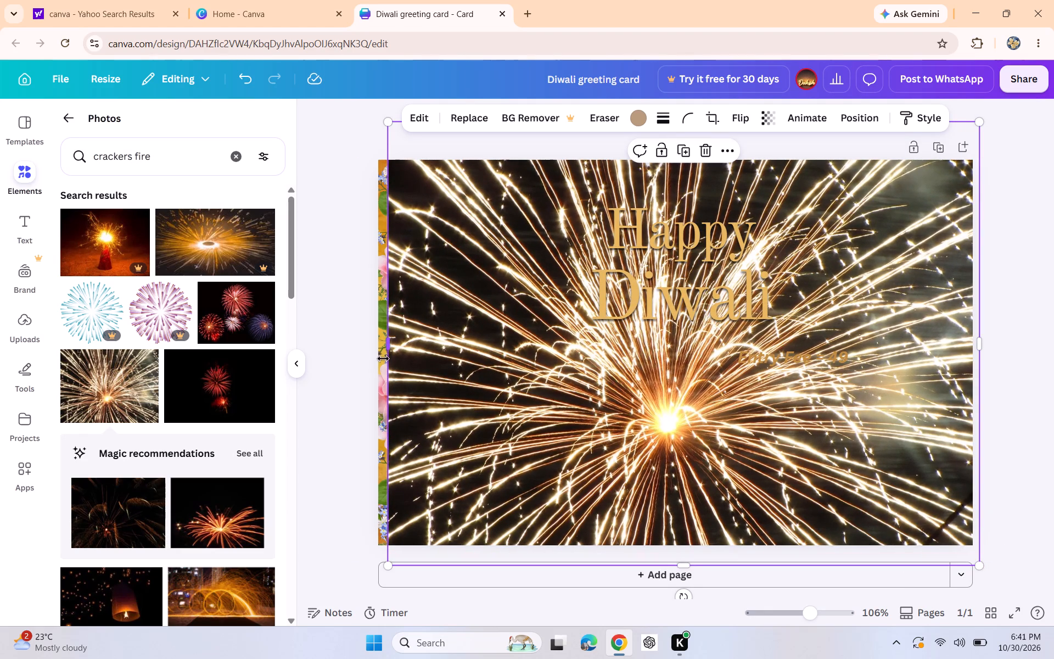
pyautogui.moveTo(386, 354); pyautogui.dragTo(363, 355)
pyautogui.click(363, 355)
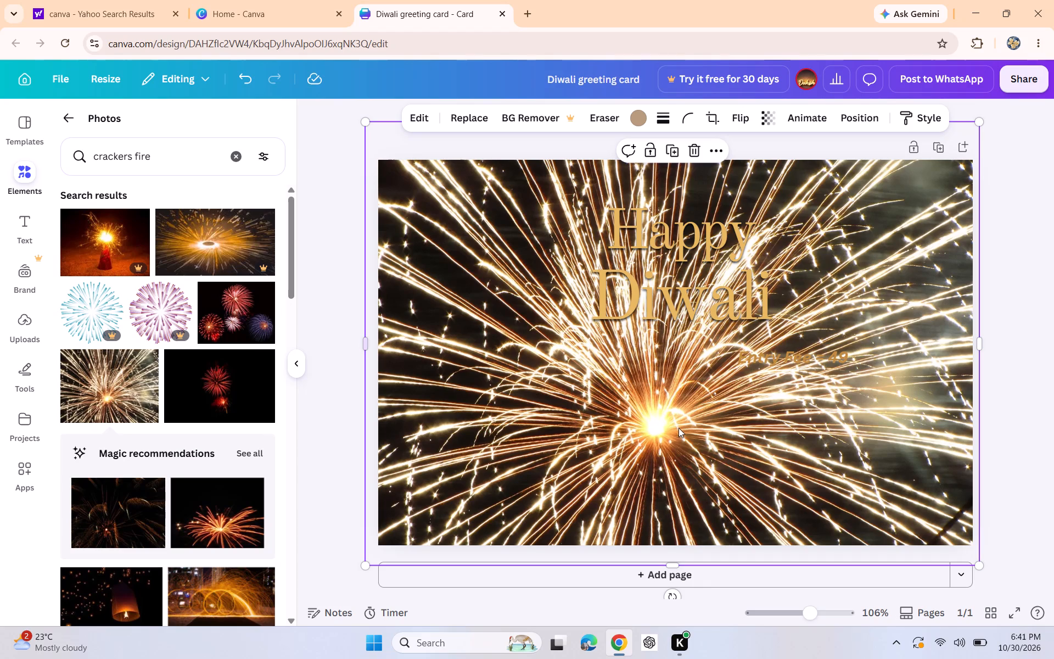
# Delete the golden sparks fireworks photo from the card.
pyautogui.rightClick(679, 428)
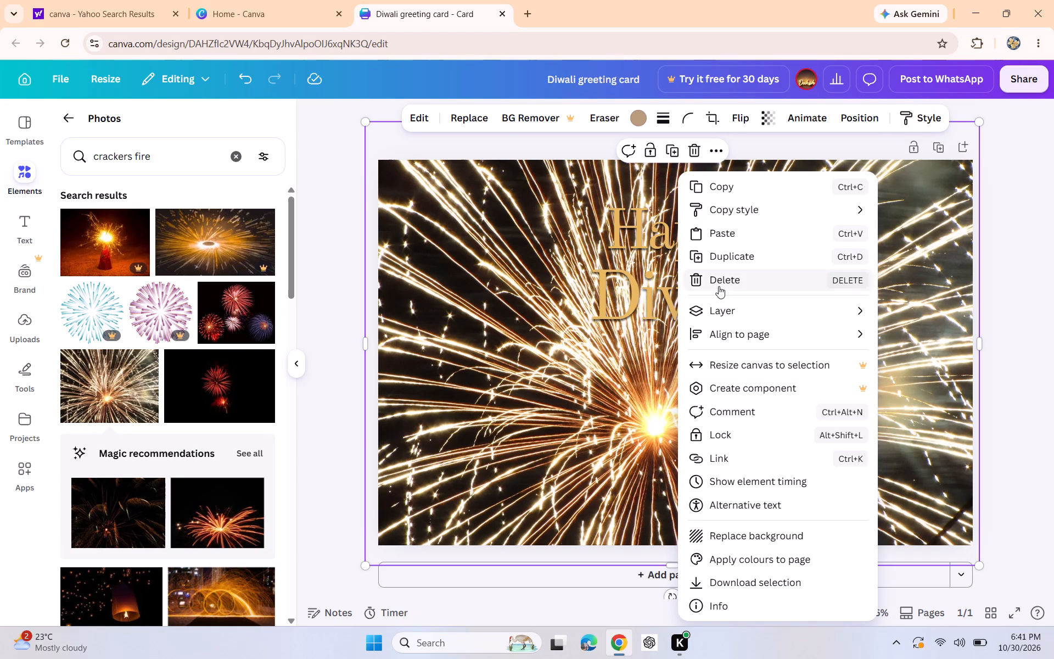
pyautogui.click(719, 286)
# Add the red fireworks photo with the black background to the card and enlarge it to cover the whole page.
pyautogui.scroll(-1, 165, 327)
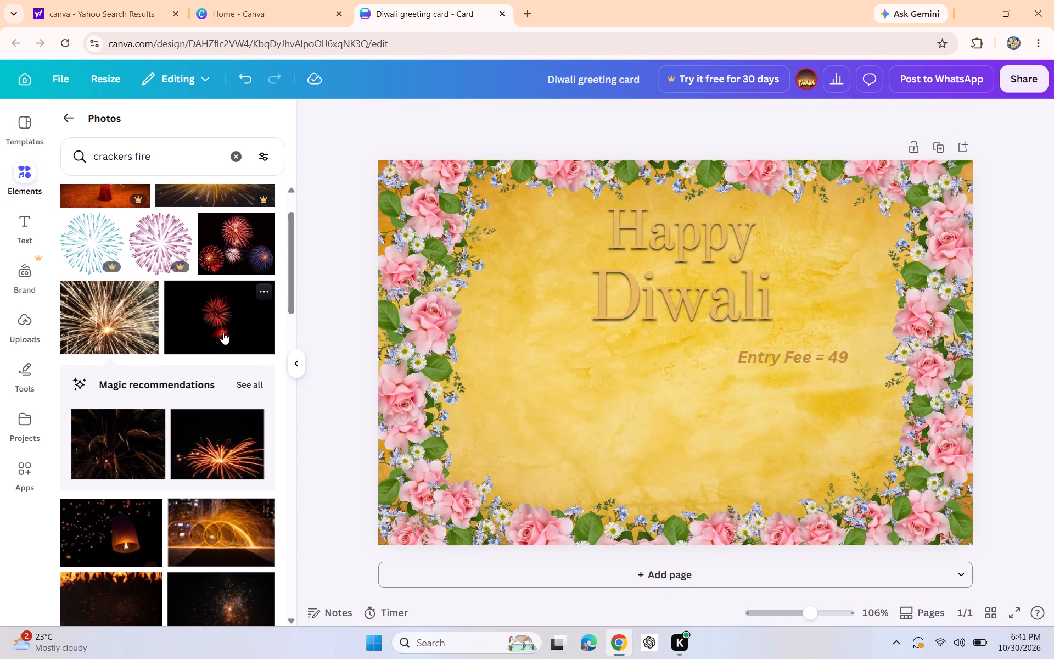
pyautogui.moveTo(223, 331); pyautogui.dragTo(520, 256)
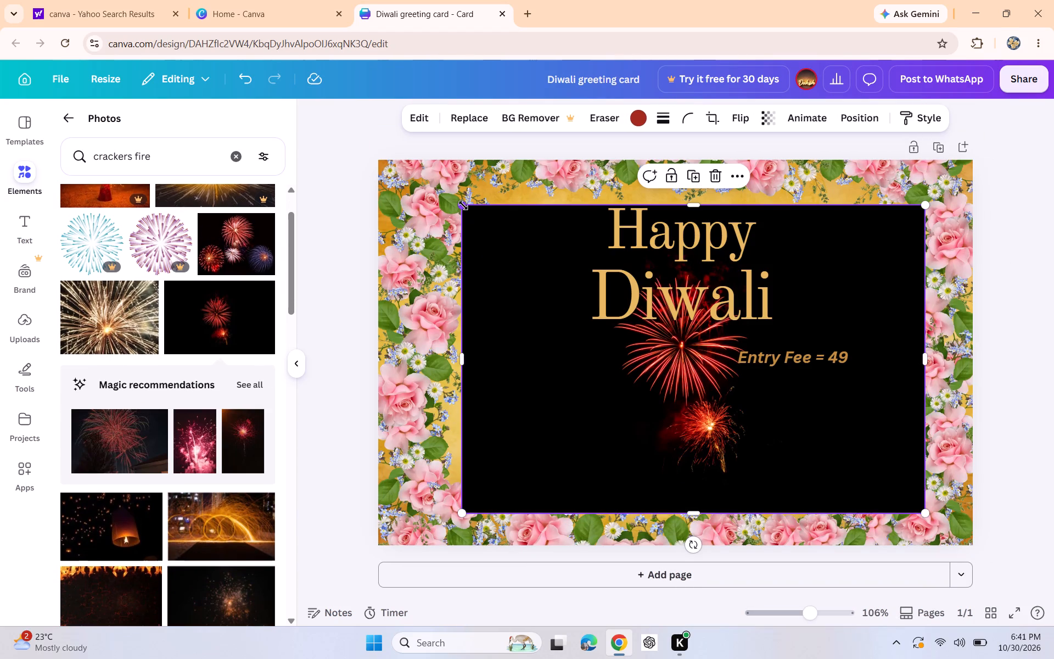
pyautogui.moveTo(463, 204); pyautogui.dragTo(337, 175)
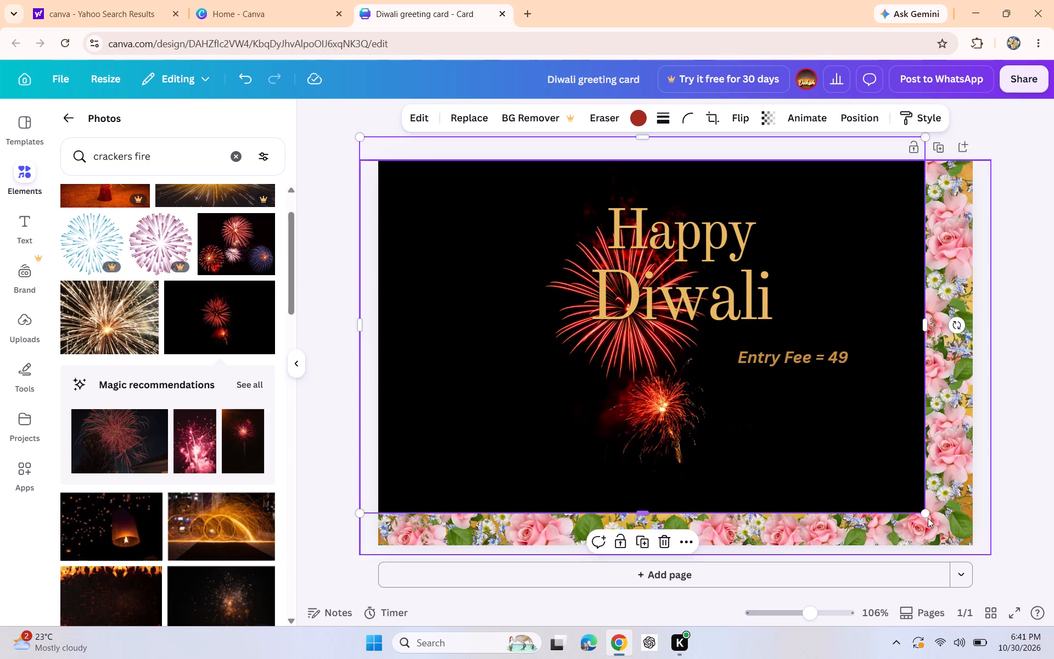
pyautogui.moveTo(922, 512); pyautogui.dragTo(979, 545)
# Move the red fireworks photo partly off the page and delete it from the card.
pyautogui.moveTo(689, 437); pyautogui.dragTo(687, 471)
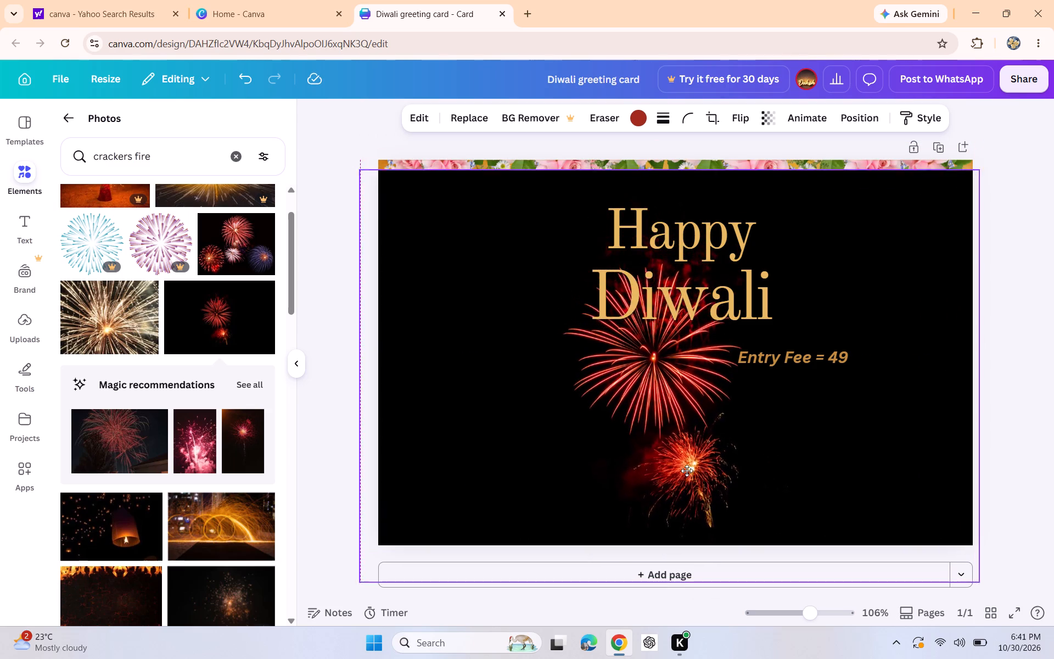
pyautogui.moveTo(687, 471); pyautogui.dragTo(391, 400)
pyautogui.rightClick(394, 394)
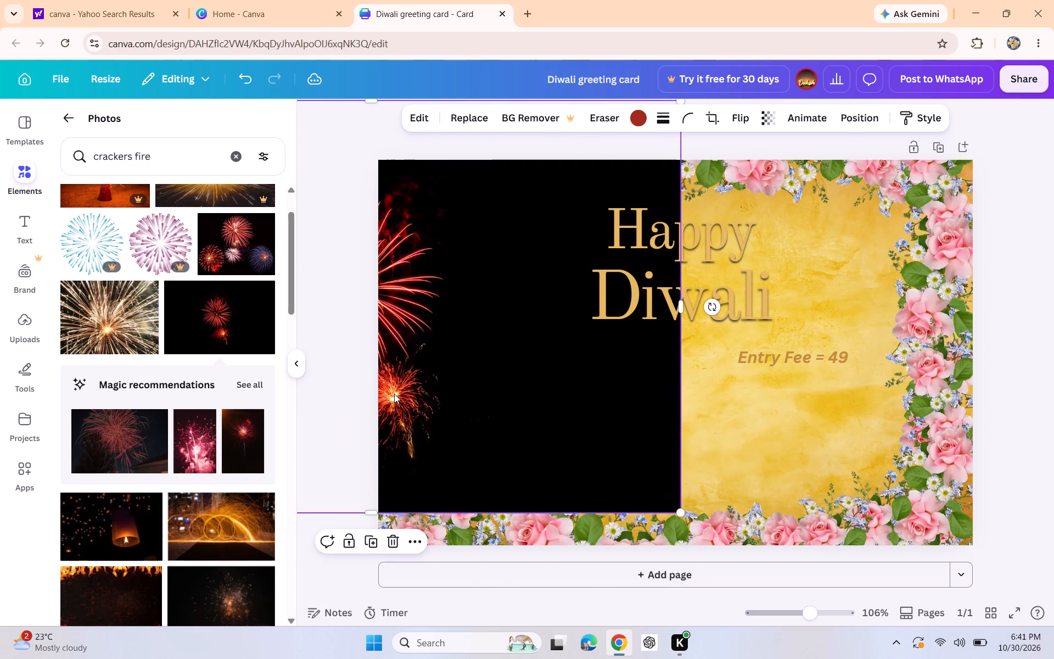
pyautogui.click(448, 282)
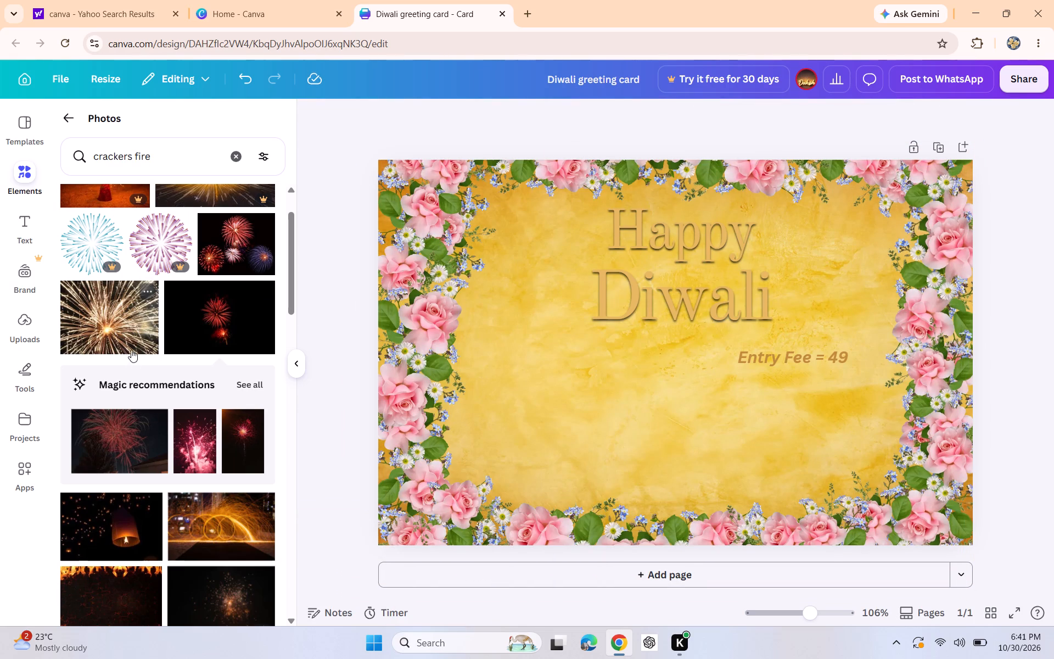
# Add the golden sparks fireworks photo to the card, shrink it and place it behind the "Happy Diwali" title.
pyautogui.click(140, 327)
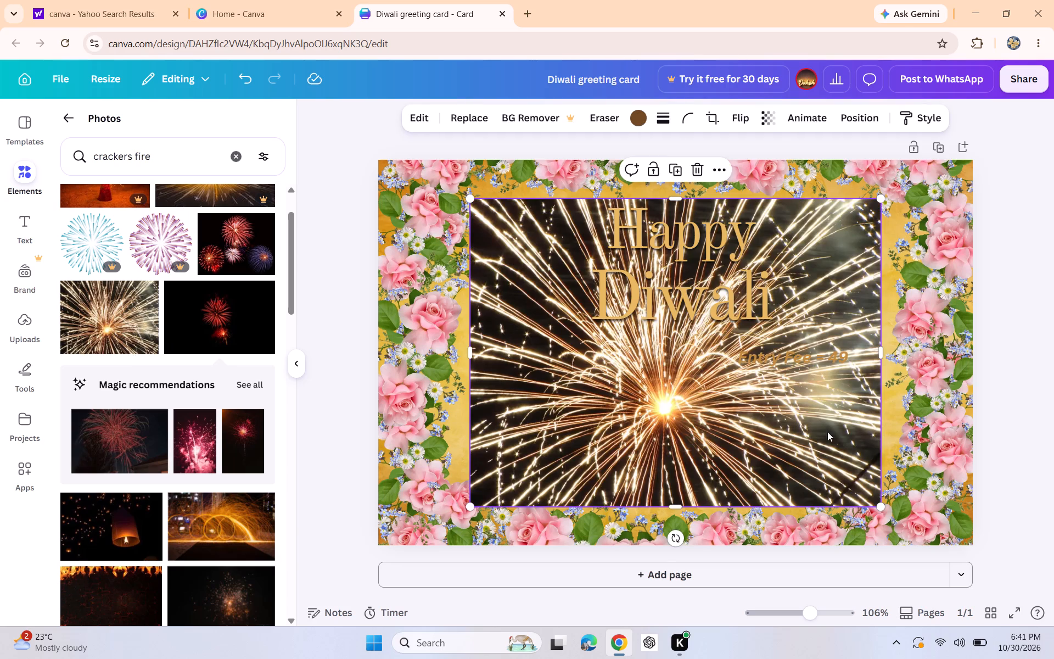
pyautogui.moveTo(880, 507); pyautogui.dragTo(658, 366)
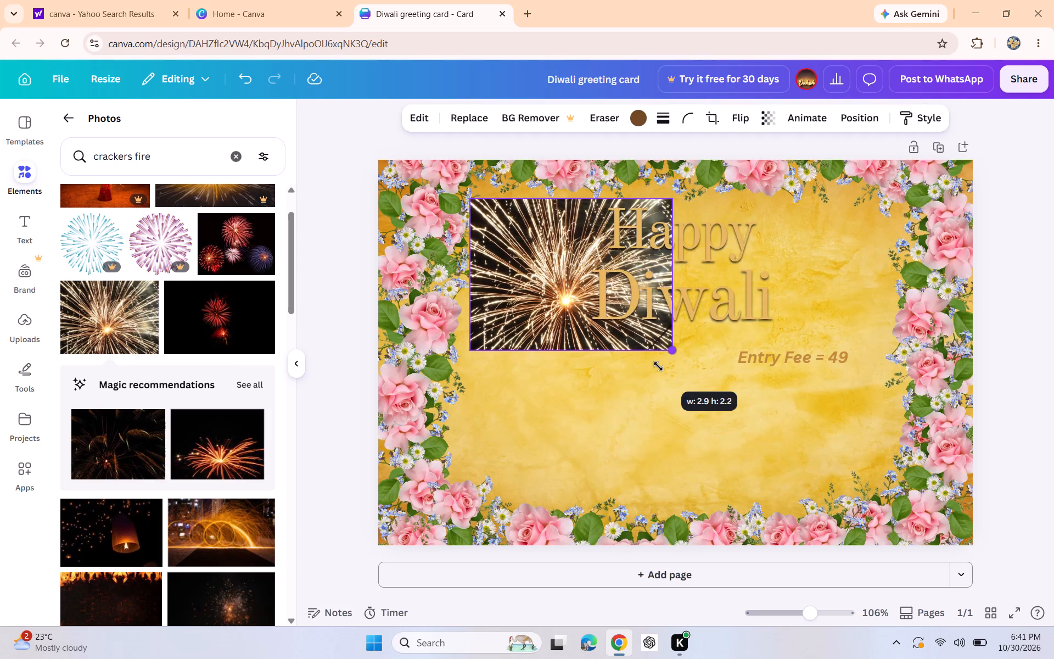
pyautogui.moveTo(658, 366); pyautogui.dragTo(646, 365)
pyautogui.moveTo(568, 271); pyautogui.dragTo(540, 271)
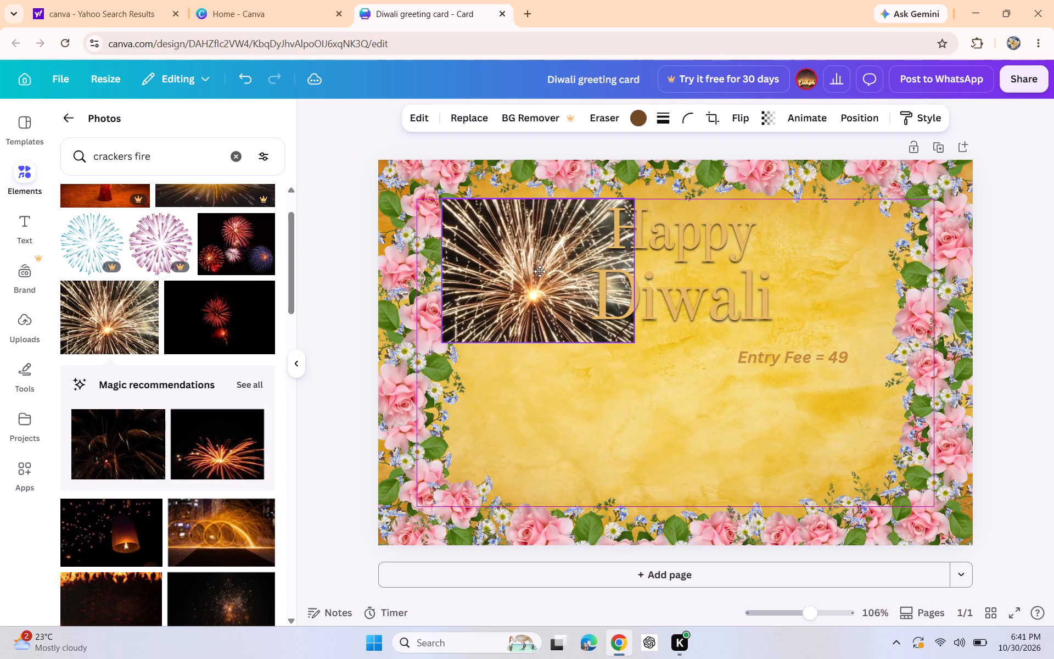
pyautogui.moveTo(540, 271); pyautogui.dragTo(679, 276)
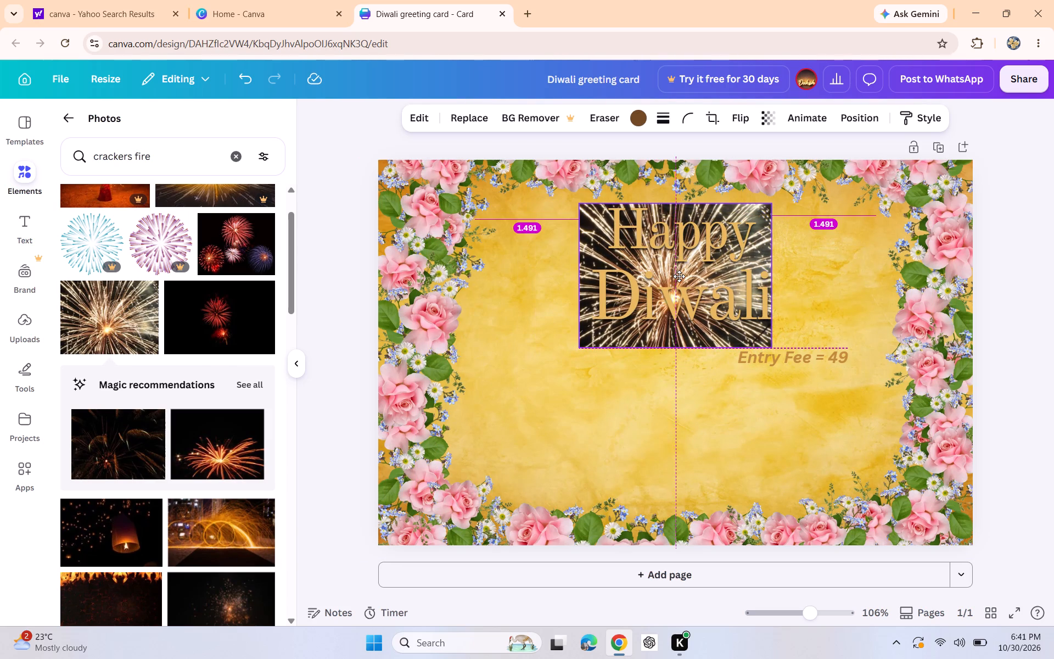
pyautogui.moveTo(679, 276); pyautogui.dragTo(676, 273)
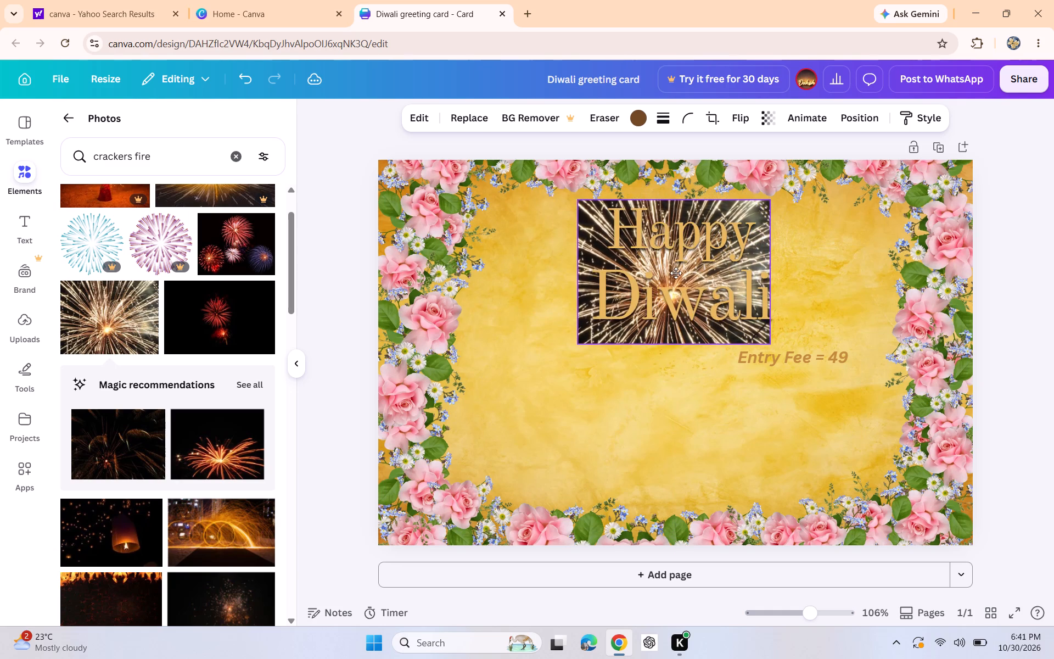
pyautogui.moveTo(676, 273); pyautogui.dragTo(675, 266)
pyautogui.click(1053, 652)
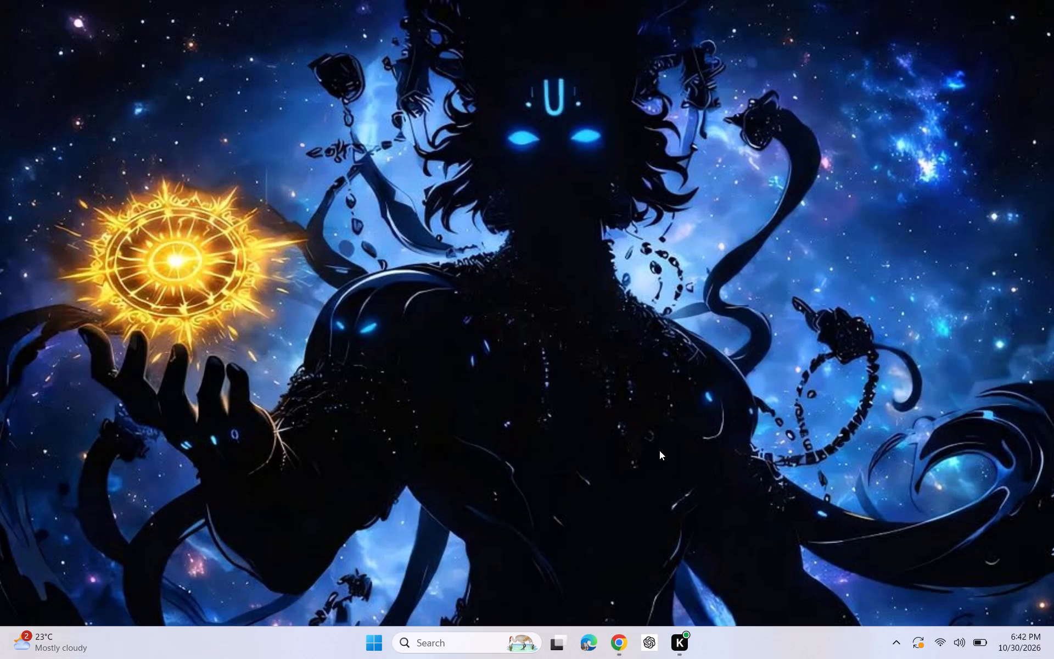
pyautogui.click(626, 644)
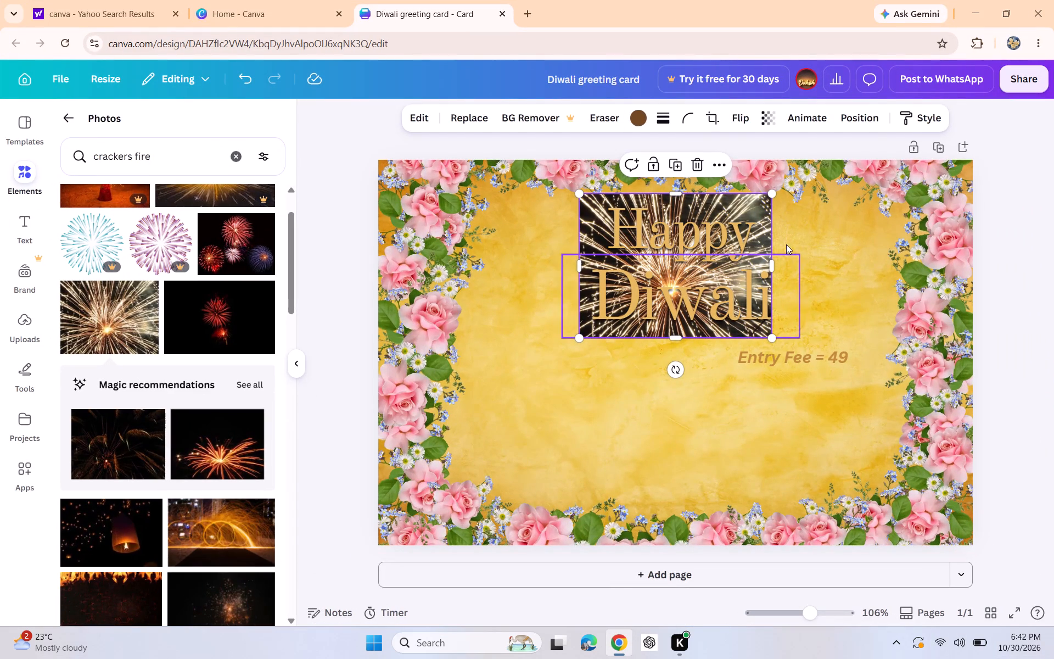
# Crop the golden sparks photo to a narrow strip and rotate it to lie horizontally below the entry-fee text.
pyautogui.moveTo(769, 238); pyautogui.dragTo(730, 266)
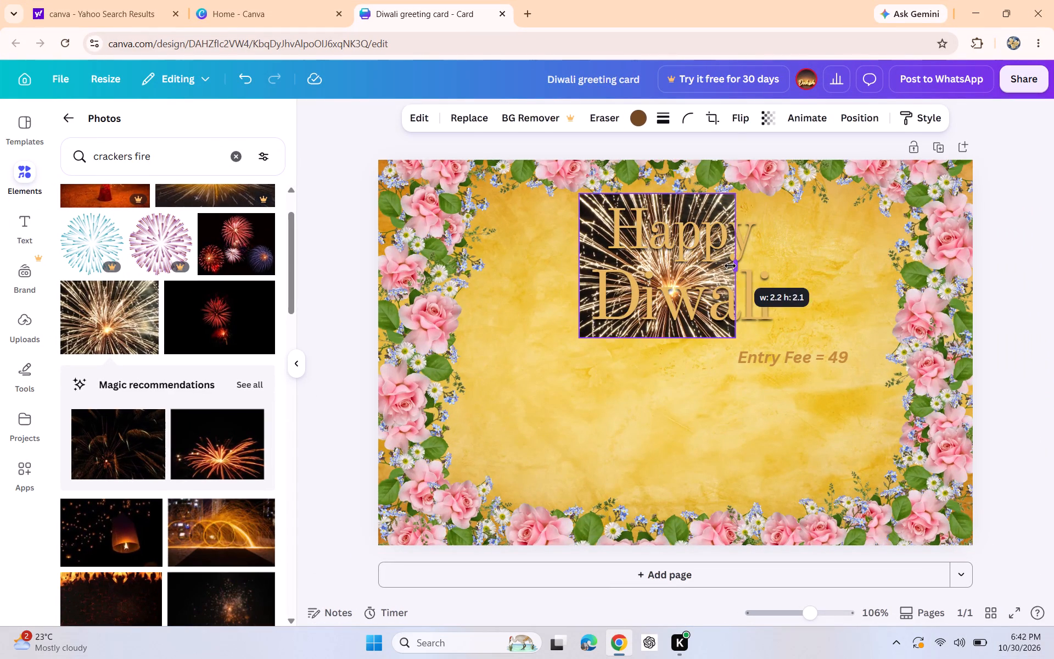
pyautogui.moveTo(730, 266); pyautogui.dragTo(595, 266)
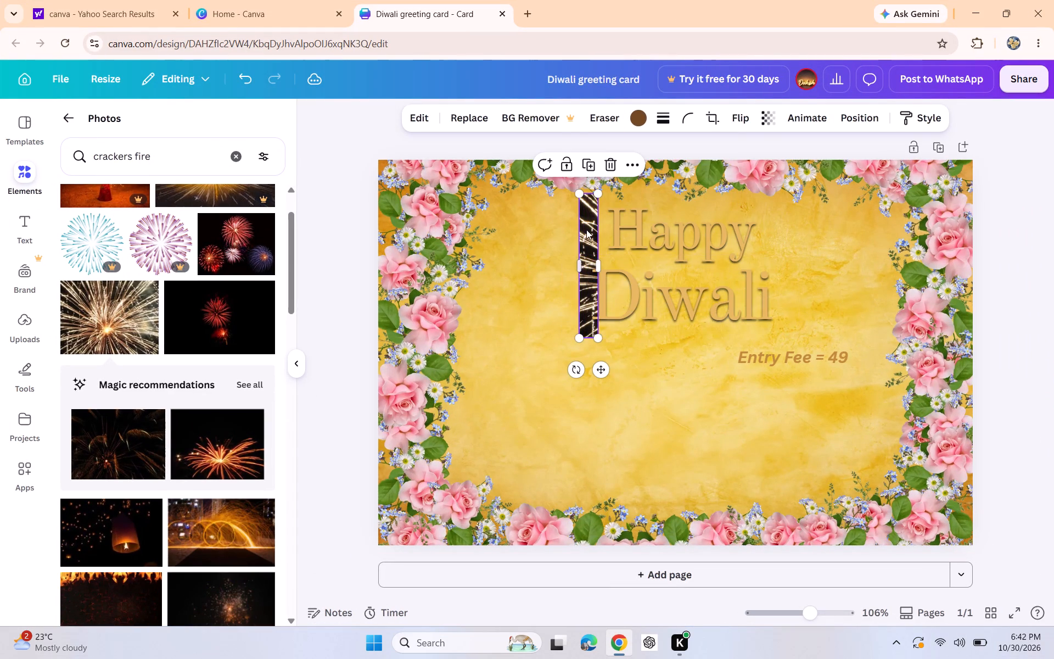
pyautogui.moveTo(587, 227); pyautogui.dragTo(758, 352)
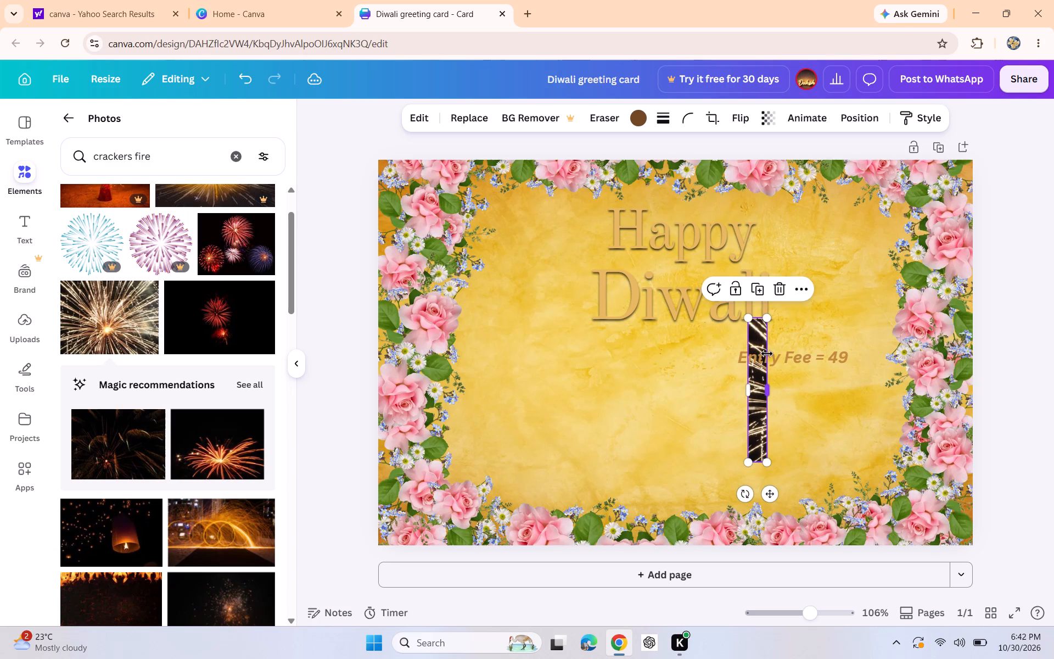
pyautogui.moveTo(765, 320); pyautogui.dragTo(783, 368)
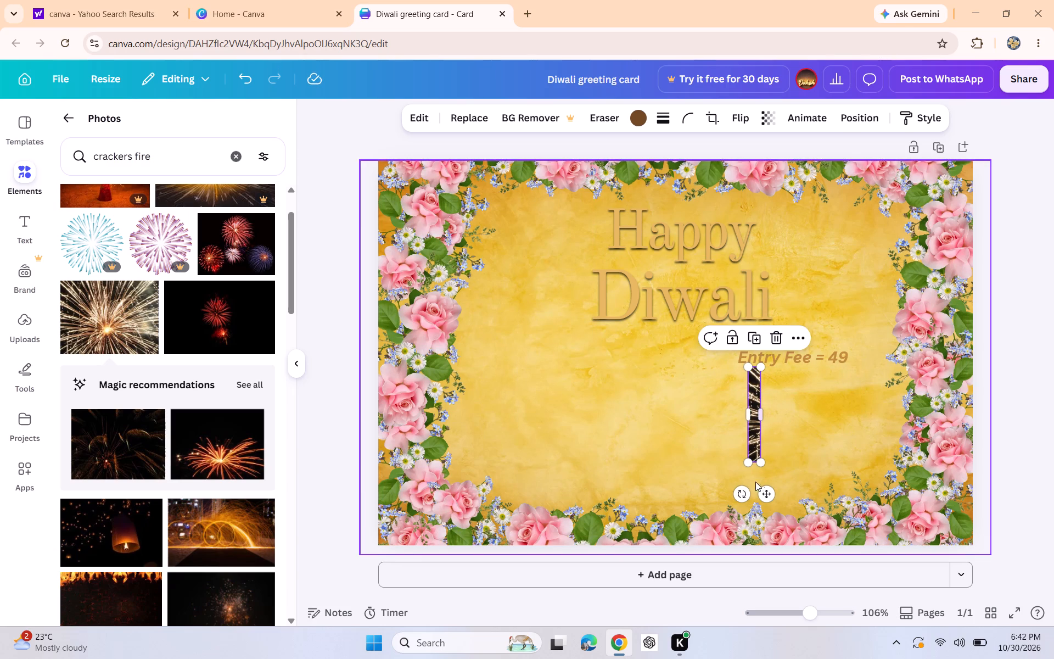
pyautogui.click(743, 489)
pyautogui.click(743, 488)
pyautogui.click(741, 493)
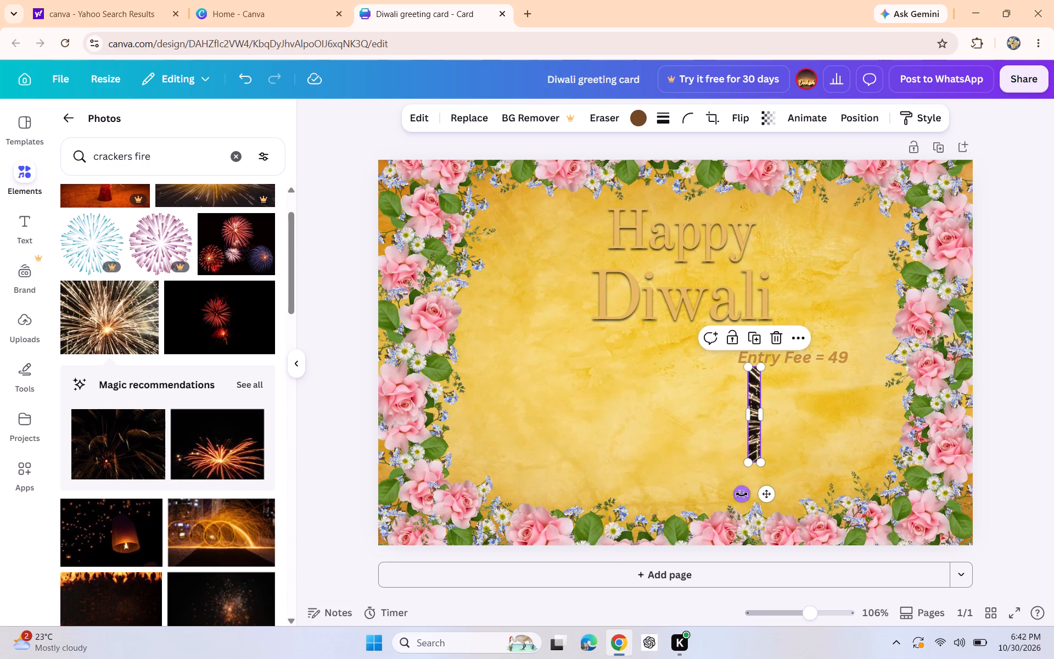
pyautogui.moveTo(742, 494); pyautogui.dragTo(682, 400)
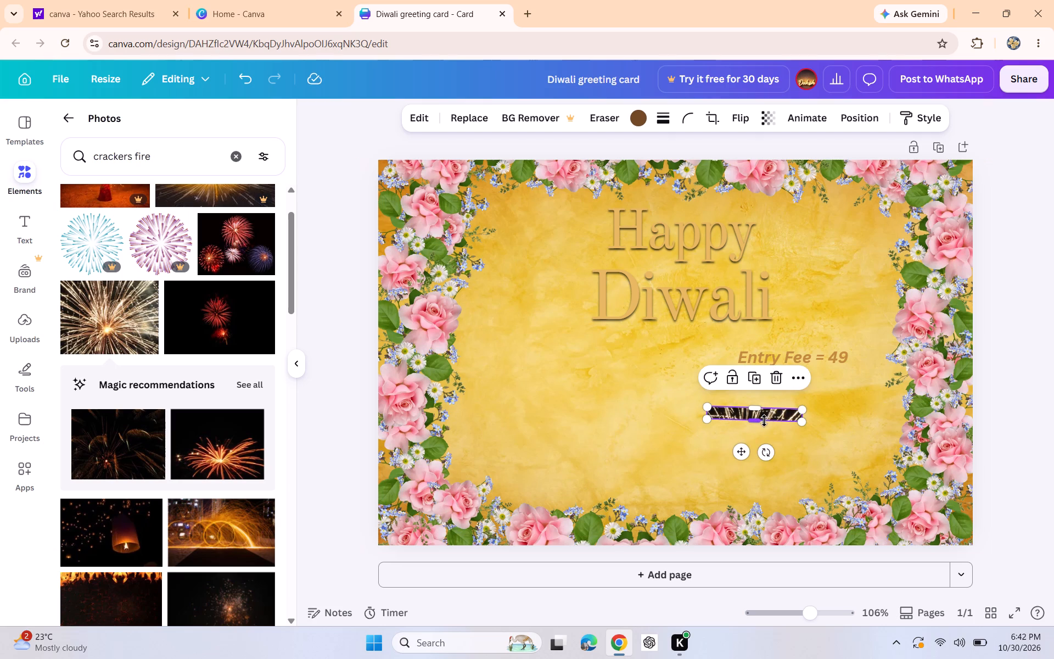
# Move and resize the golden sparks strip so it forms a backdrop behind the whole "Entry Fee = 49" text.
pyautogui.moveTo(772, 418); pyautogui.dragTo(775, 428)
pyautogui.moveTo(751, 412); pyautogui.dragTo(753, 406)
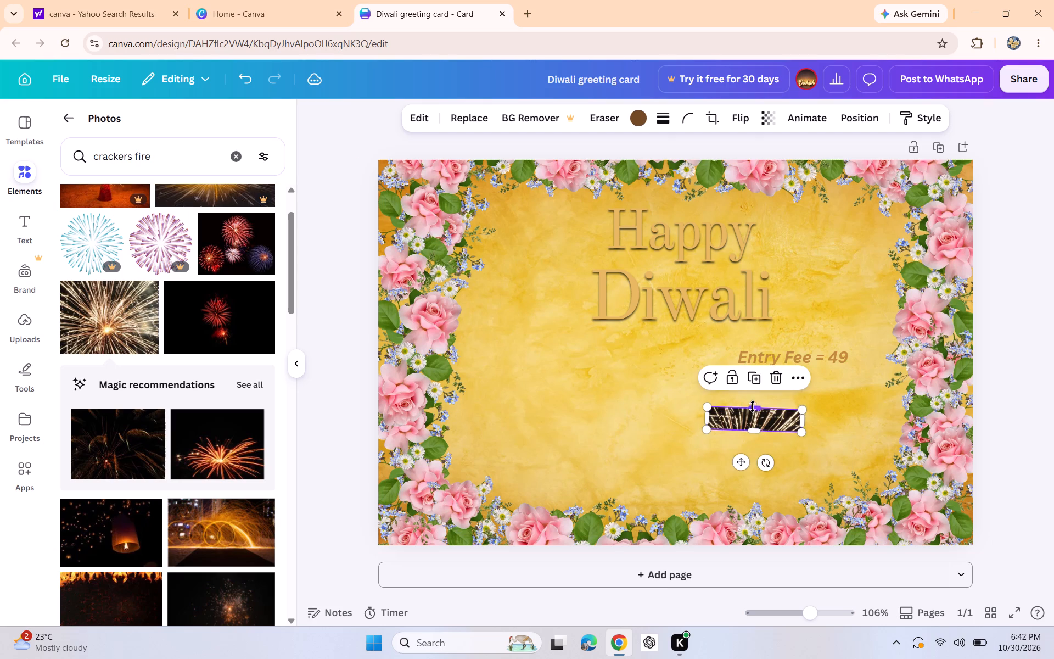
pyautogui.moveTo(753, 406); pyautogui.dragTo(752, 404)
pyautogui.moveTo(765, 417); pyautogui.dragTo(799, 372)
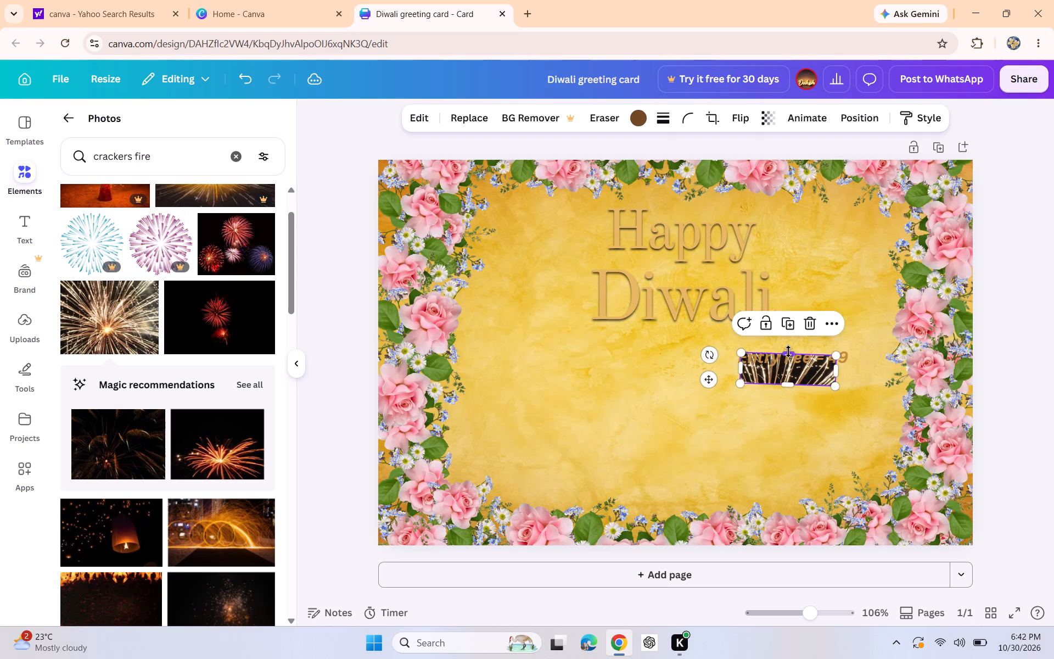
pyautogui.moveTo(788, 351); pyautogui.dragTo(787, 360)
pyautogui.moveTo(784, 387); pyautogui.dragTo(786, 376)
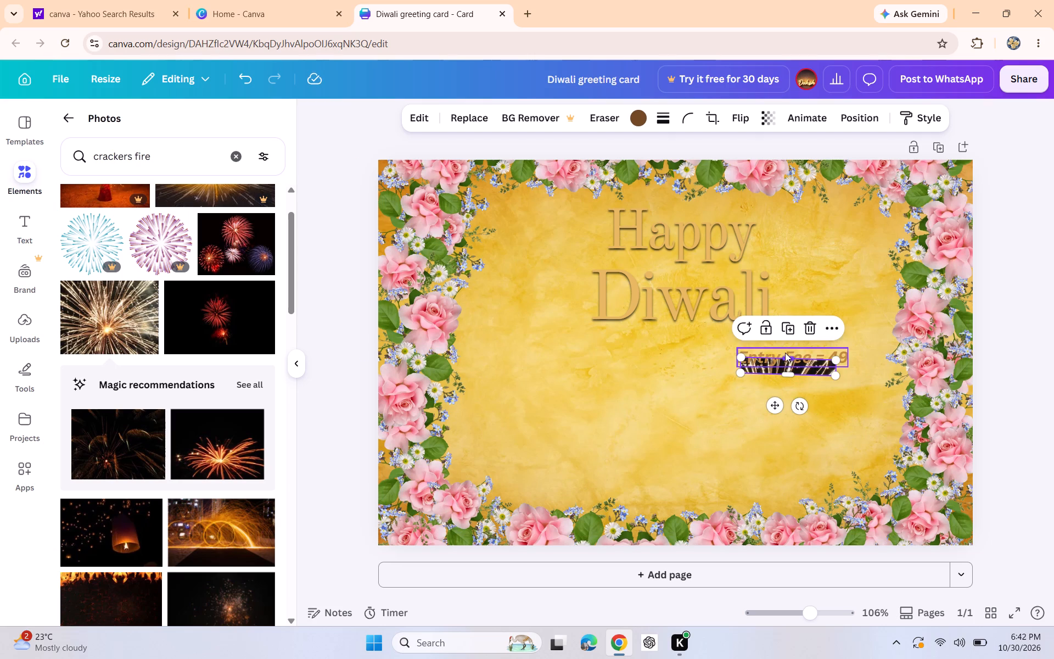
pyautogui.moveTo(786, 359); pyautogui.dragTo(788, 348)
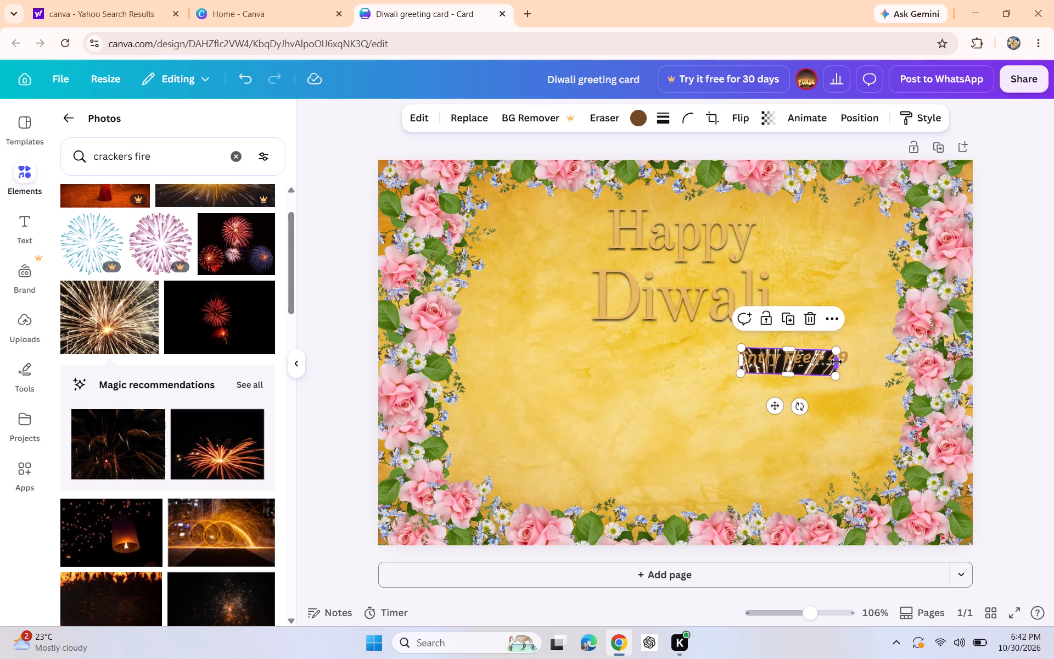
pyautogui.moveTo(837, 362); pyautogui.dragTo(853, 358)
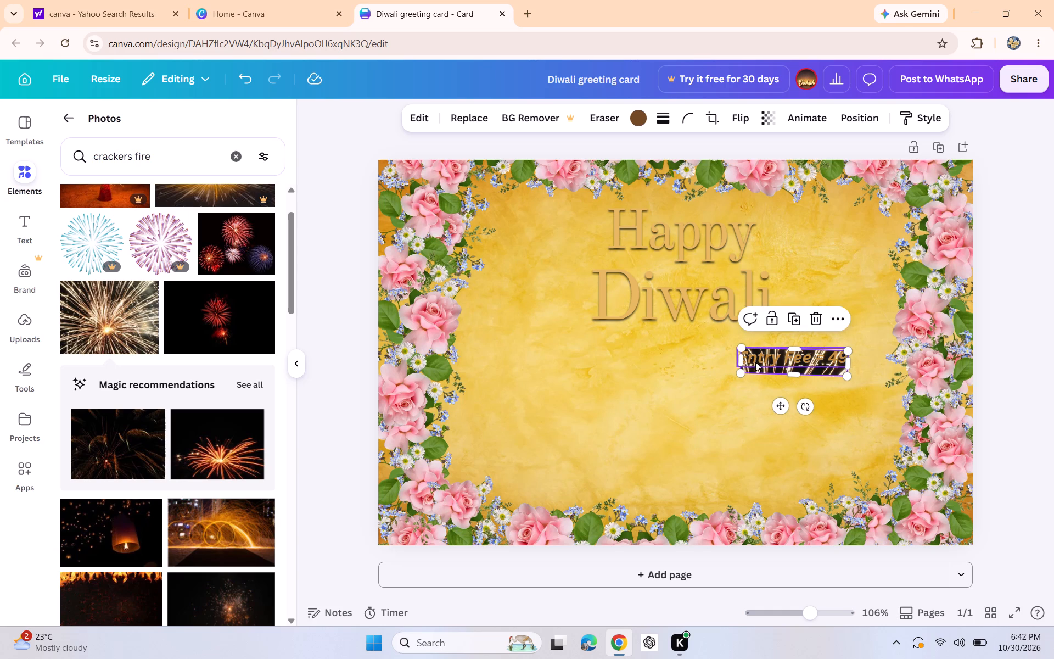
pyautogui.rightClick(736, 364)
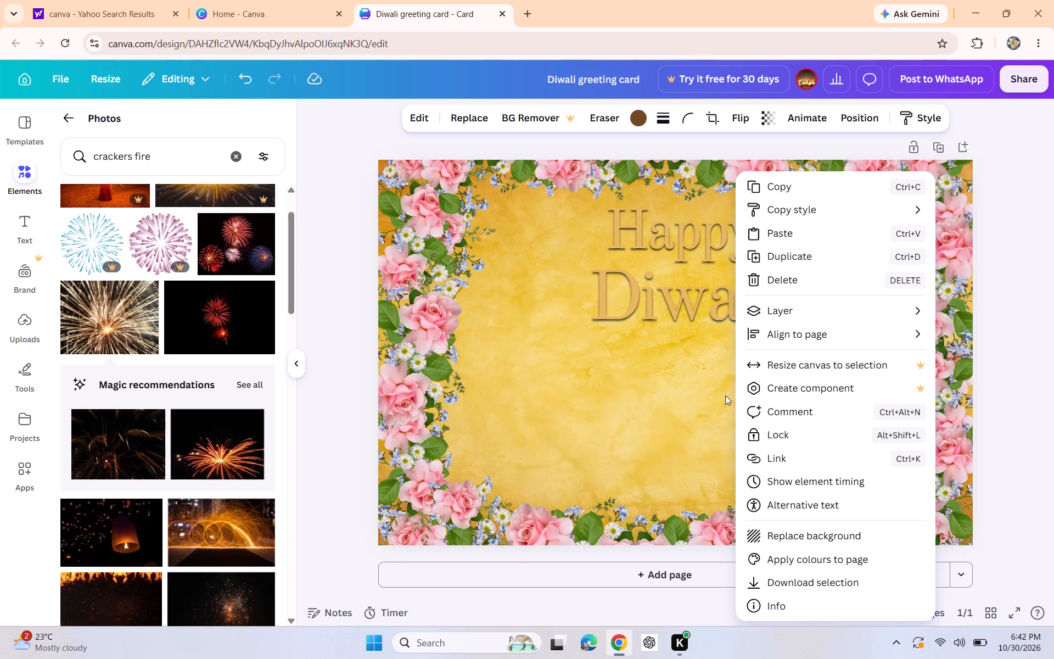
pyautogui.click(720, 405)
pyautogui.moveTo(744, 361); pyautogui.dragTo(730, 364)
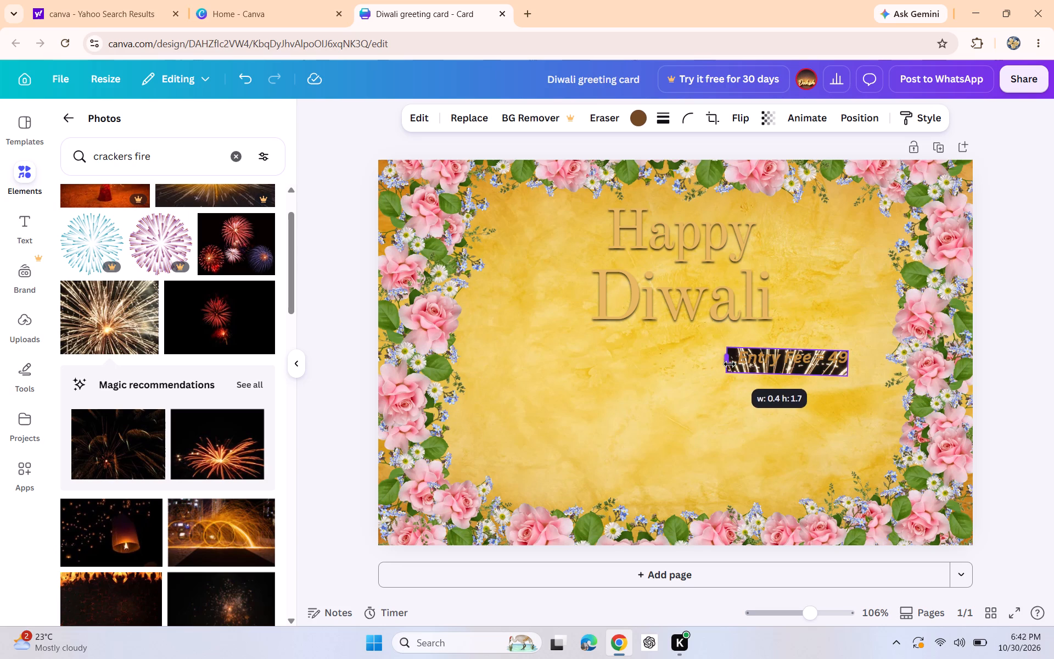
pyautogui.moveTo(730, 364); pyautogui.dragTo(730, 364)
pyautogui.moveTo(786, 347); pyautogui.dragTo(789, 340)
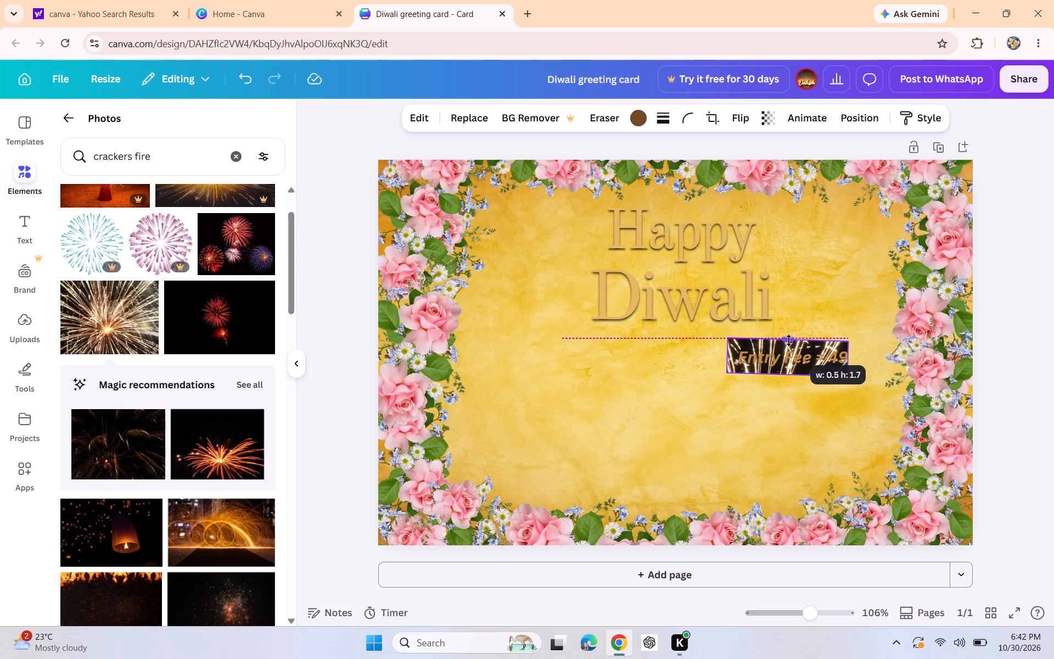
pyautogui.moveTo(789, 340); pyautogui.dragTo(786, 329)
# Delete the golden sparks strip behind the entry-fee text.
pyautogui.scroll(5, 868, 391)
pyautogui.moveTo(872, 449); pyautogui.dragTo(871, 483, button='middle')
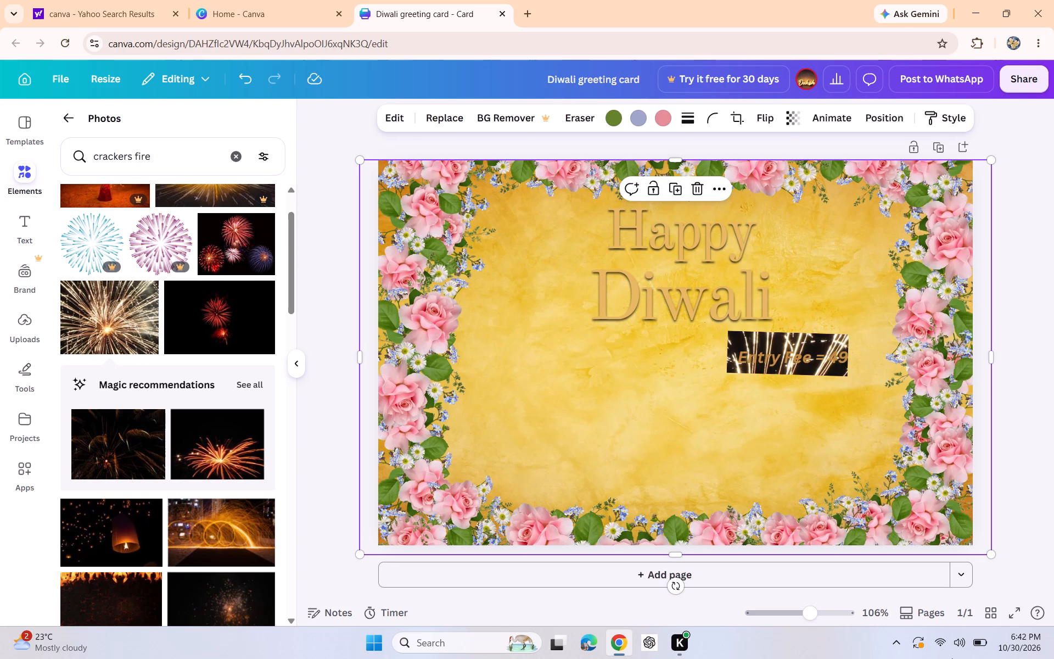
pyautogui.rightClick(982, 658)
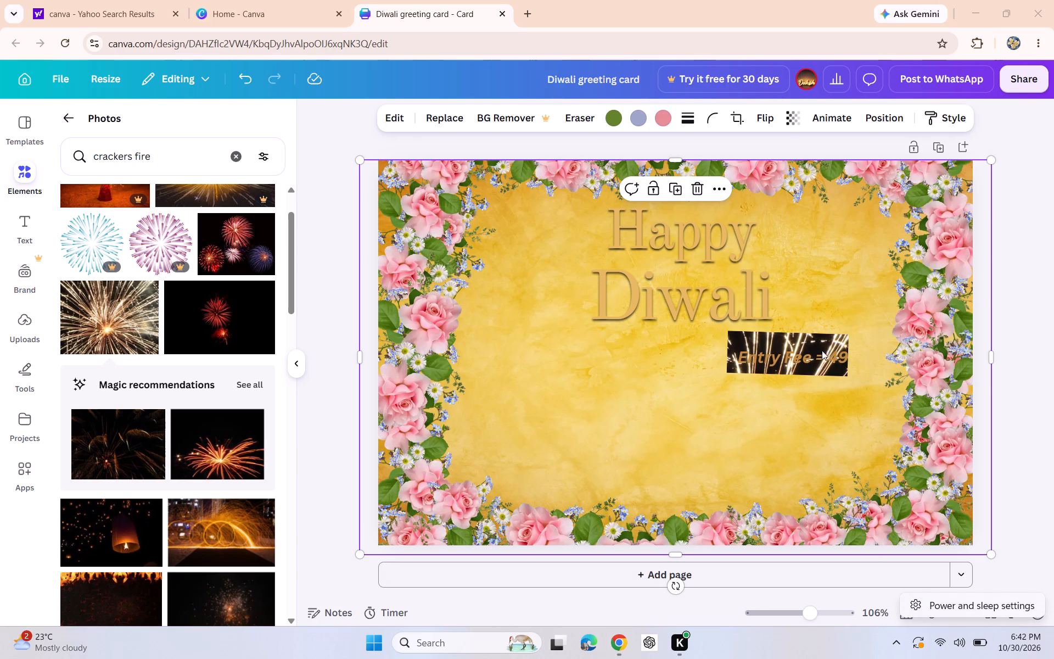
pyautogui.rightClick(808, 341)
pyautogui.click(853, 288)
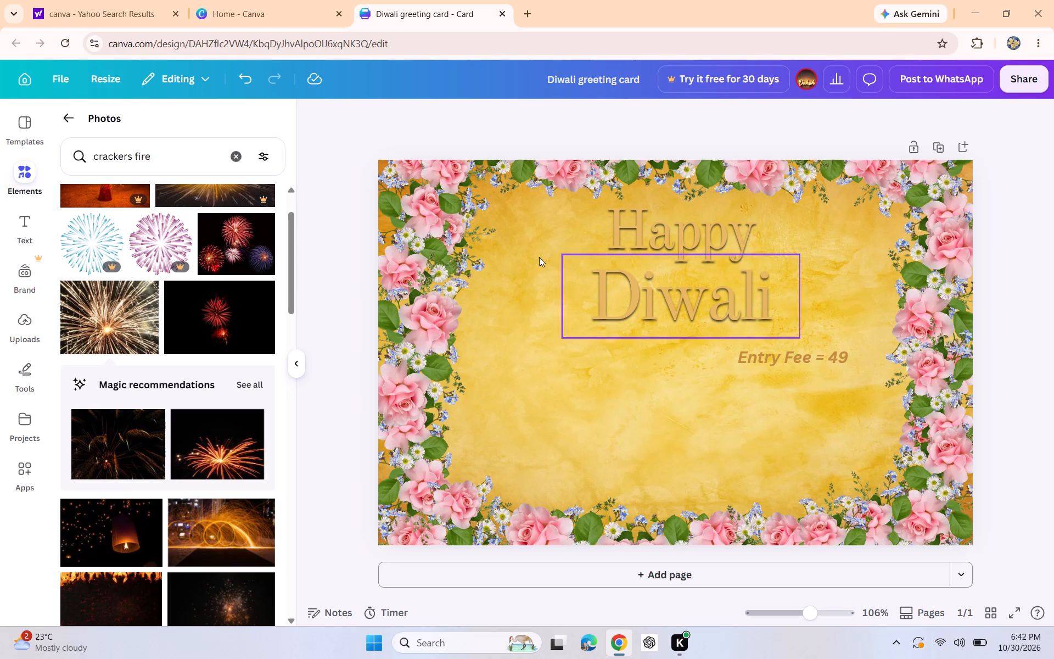
# Replace the rose border image with the dark orange-trails fireworks photo from the magic recommendations, filling the whole page.
pyautogui.moveTo(130, 426); pyautogui.dragTo(425, 335)
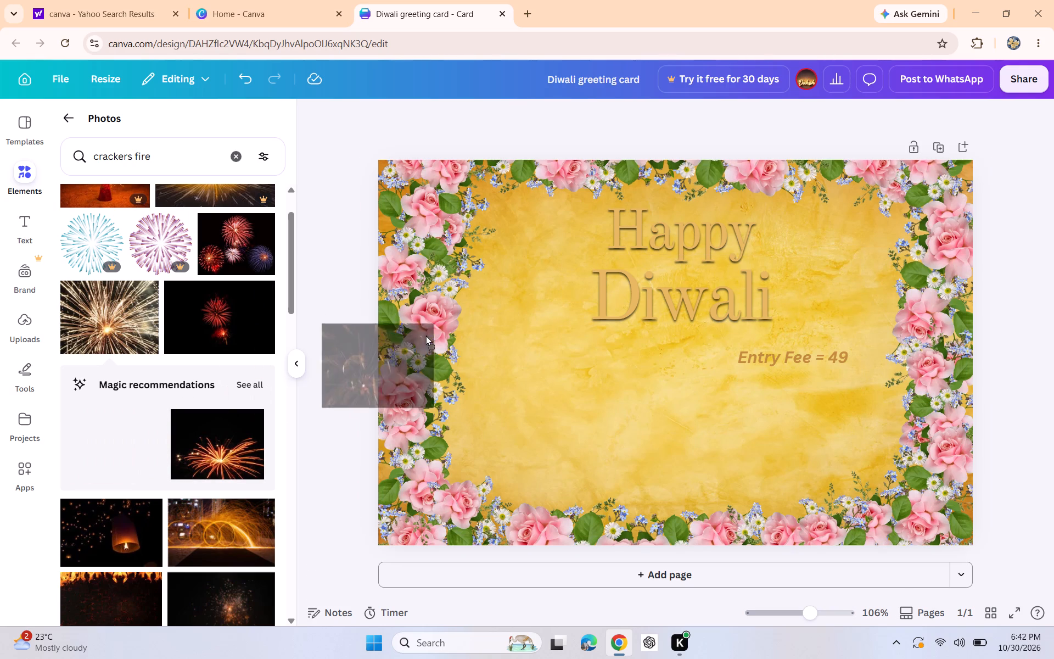
pyautogui.moveTo(425, 335); pyautogui.dragTo(550, 182)
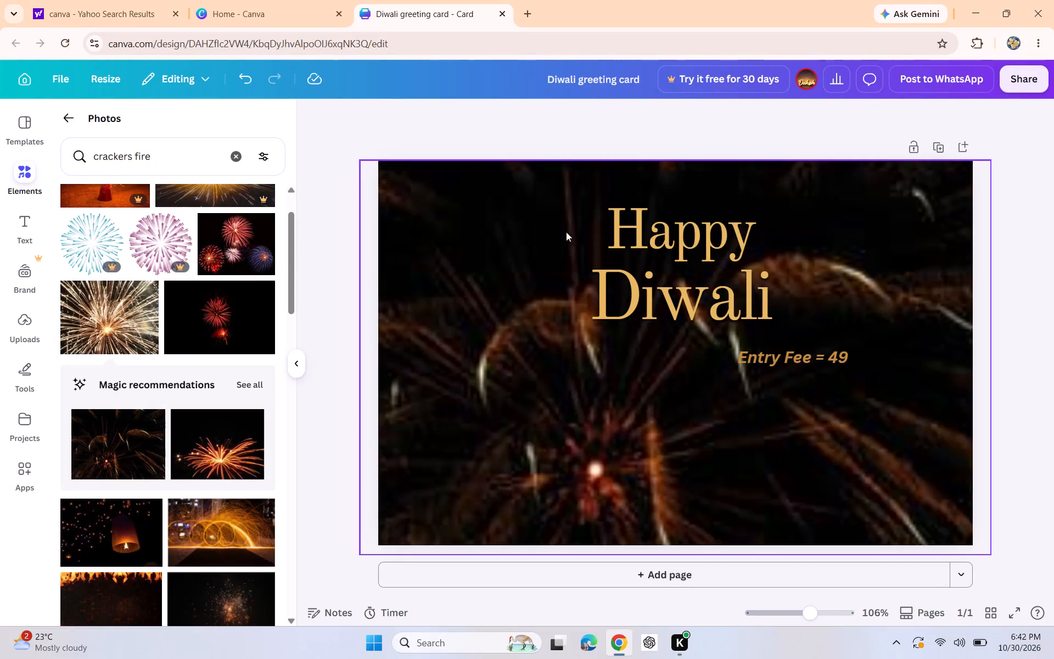
pyautogui.click(507, 281)
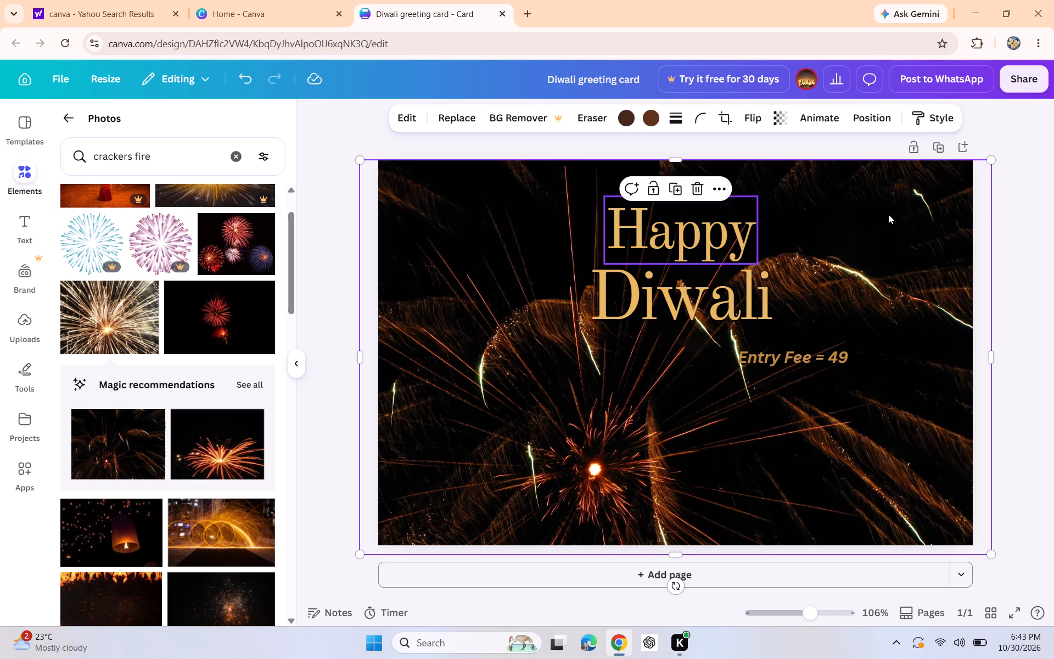
# Reposition the dark fireworks photo and align it to cover the whole card behind the title and entry-fee text.
pyautogui.moveTo(844, 214); pyautogui.dragTo(777, 272)
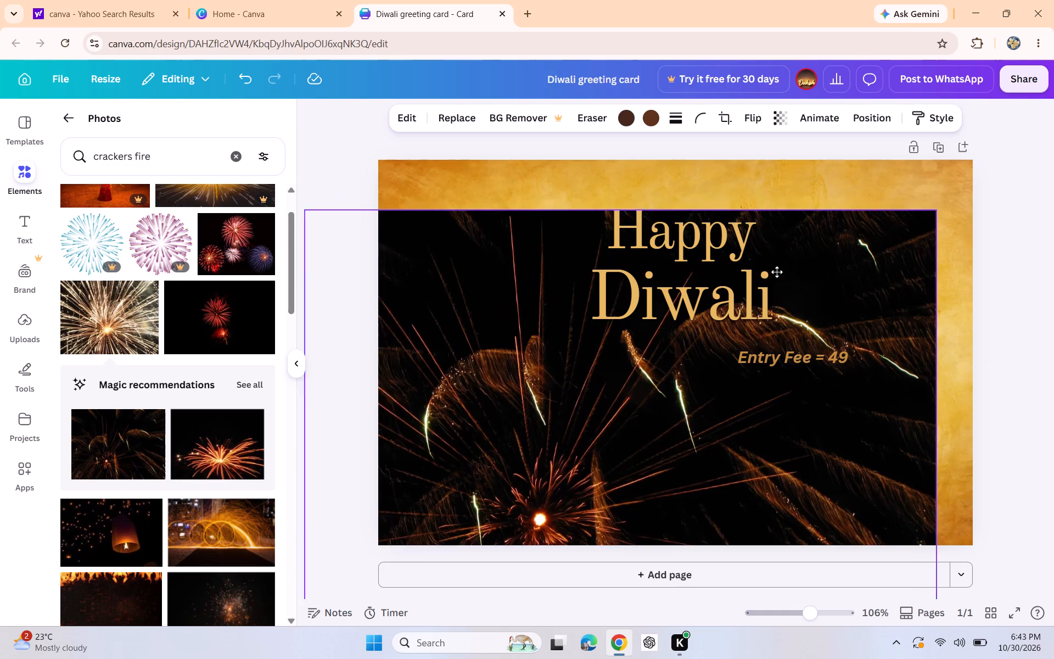
pyautogui.moveTo(777, 272); pyautogui.dragTo(761, 279)
pyautogui.moveTo(829, 263); pyautogui.dragTo(861, 220)
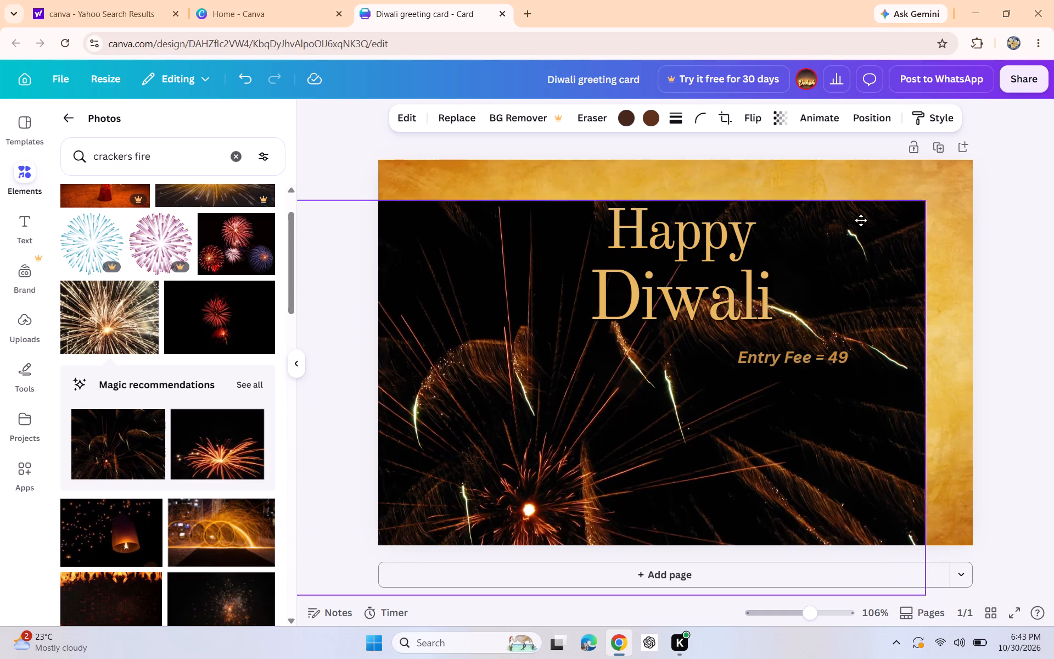
pyautogui.moveTo(861, 220); pyautogui.dragTo(926, 193)
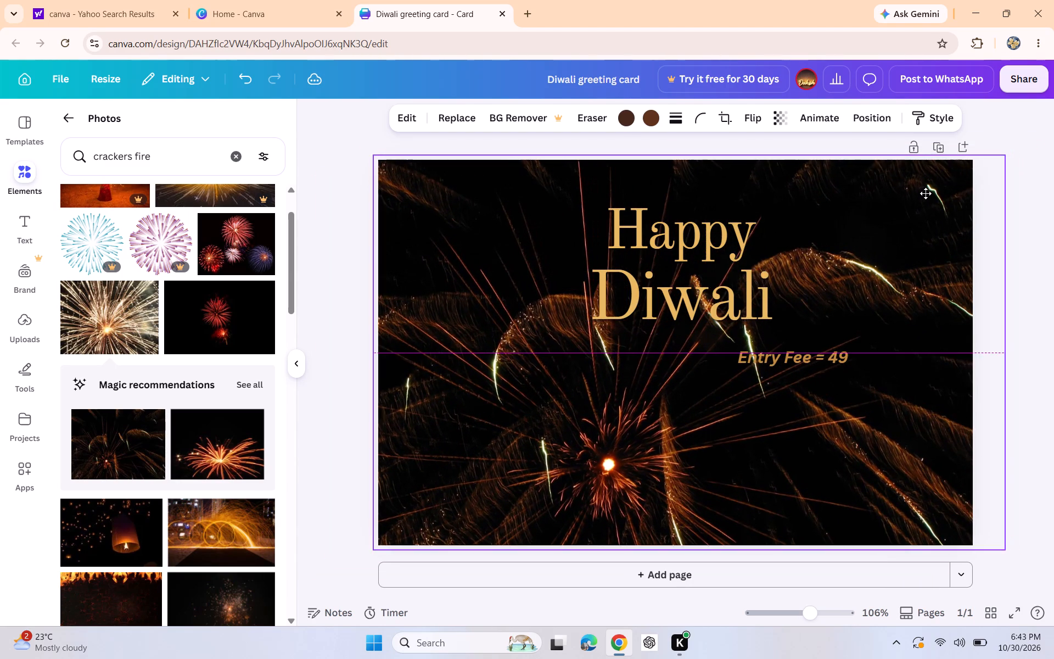
pyautogui.moveTo(926, 193); pyautogui.dragTo(907, 188)
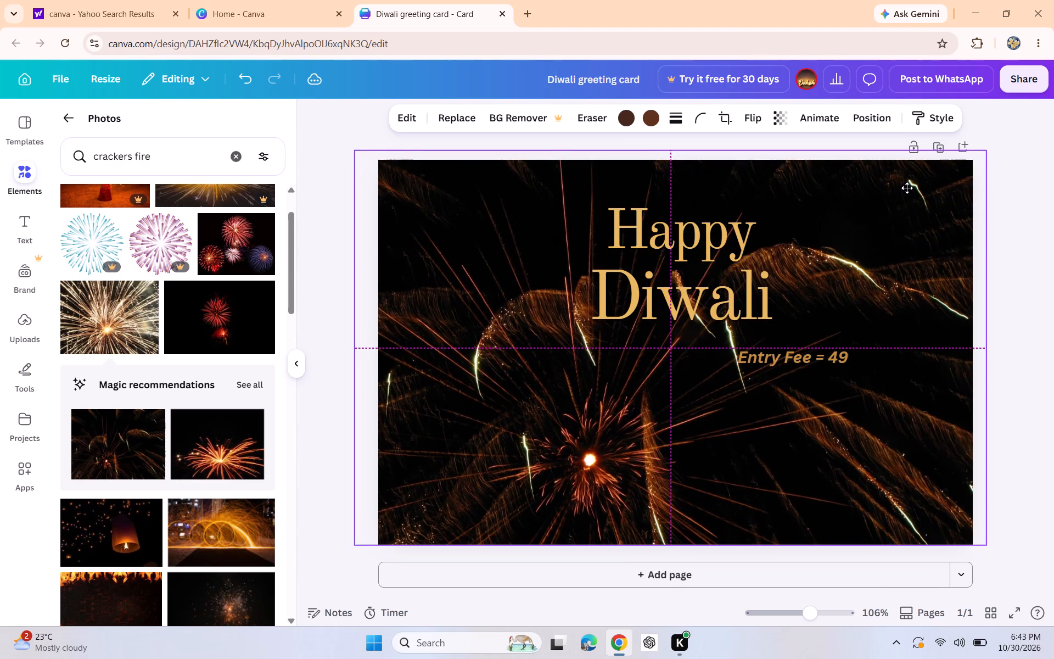
pyautogui.moveTo(907, 188); pyautogui.dragTo(908, 198)
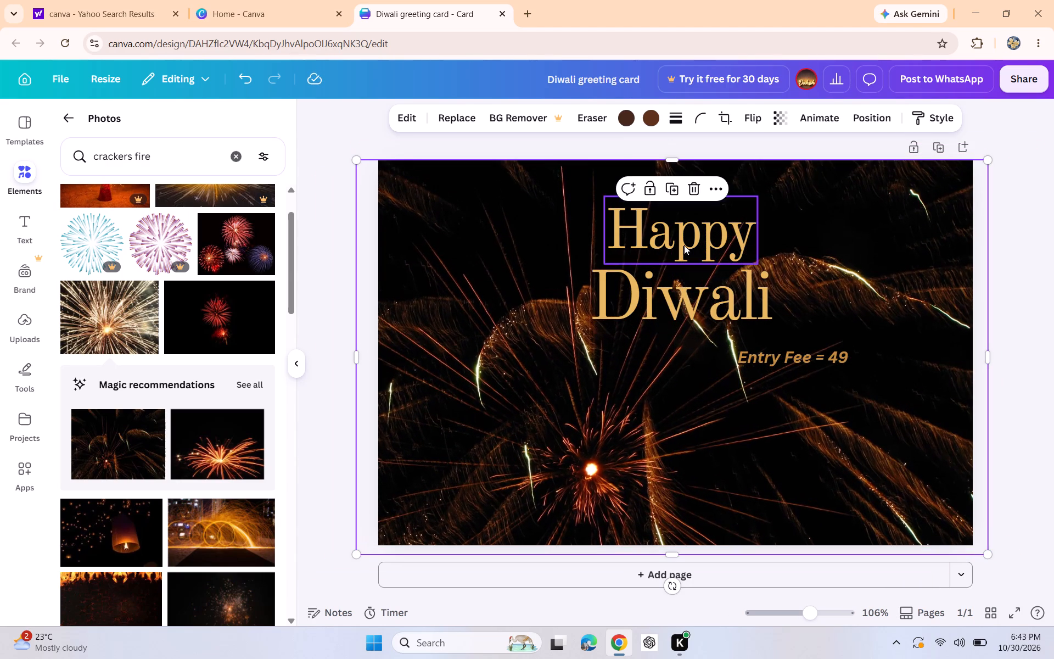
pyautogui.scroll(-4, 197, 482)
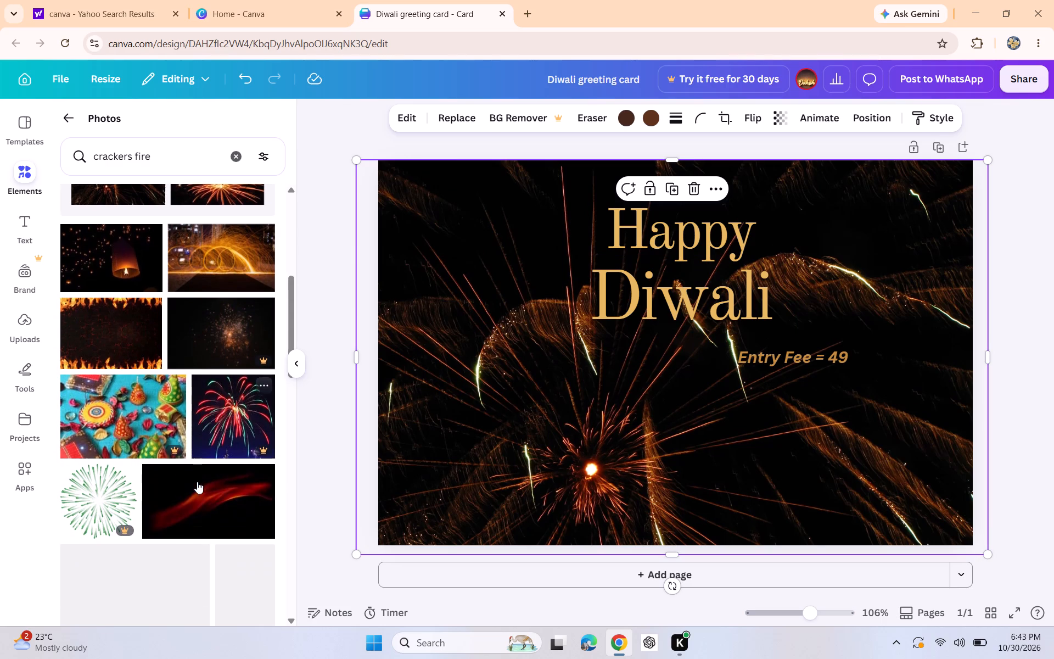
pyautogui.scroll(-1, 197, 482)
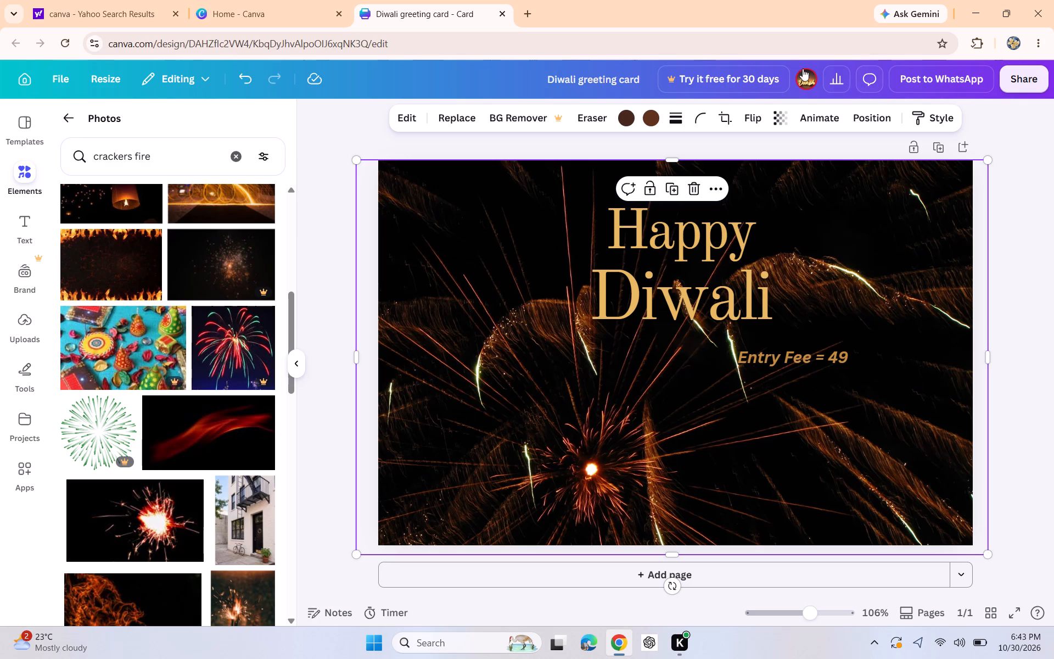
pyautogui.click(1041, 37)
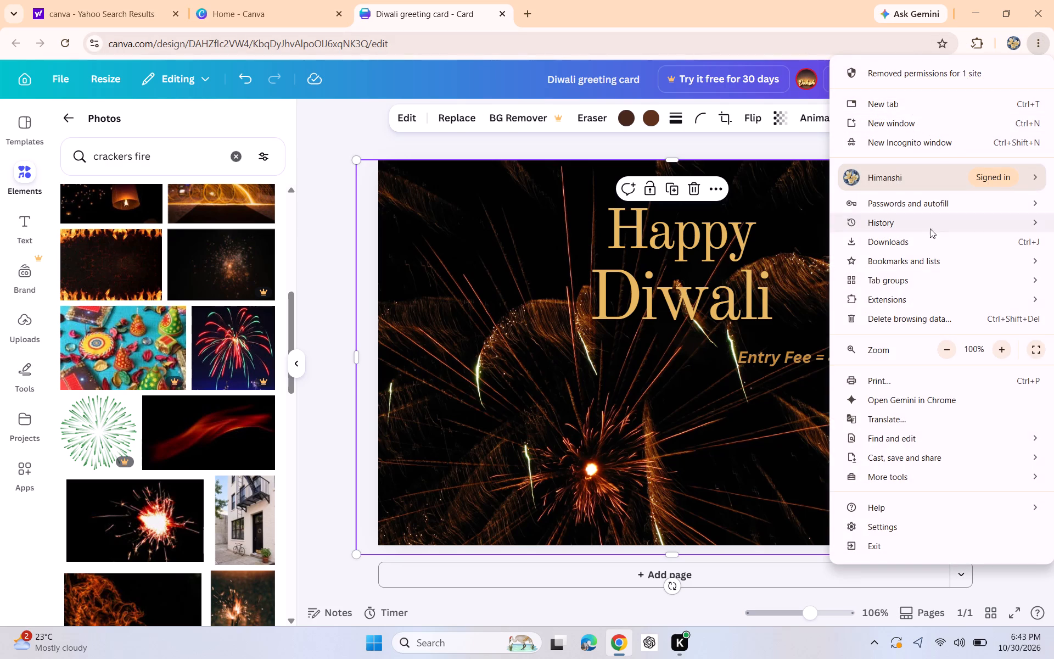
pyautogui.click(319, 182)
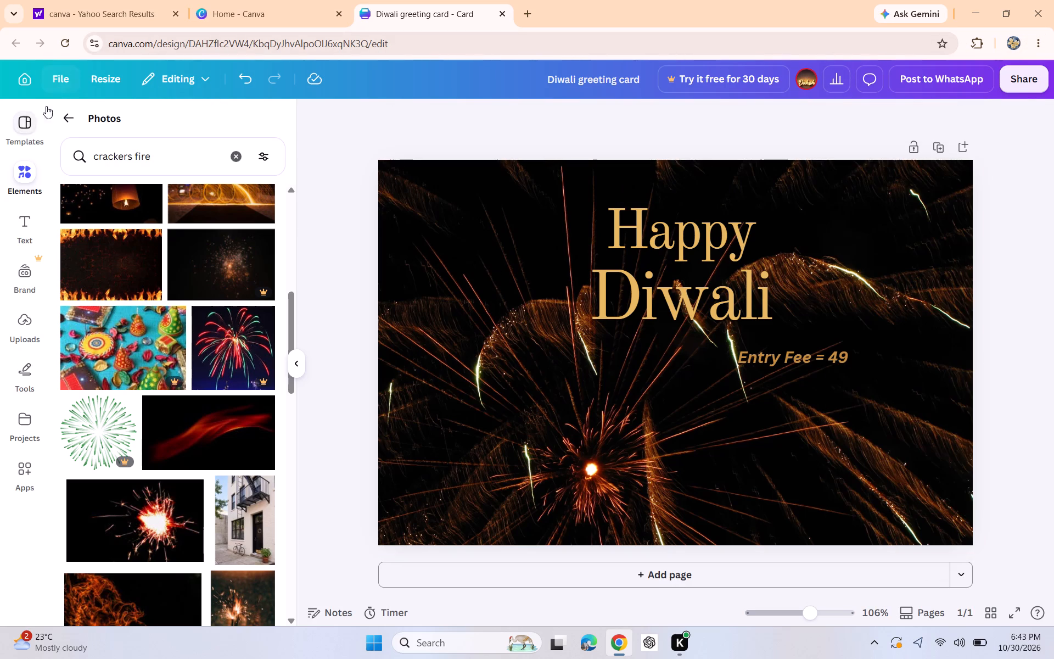
# Save the Diwali greeting card design with its fireworks background, title and entry-fee text.
pyautogui.click(59, 77)
pyautogui.scroll(-2, 126, 375)
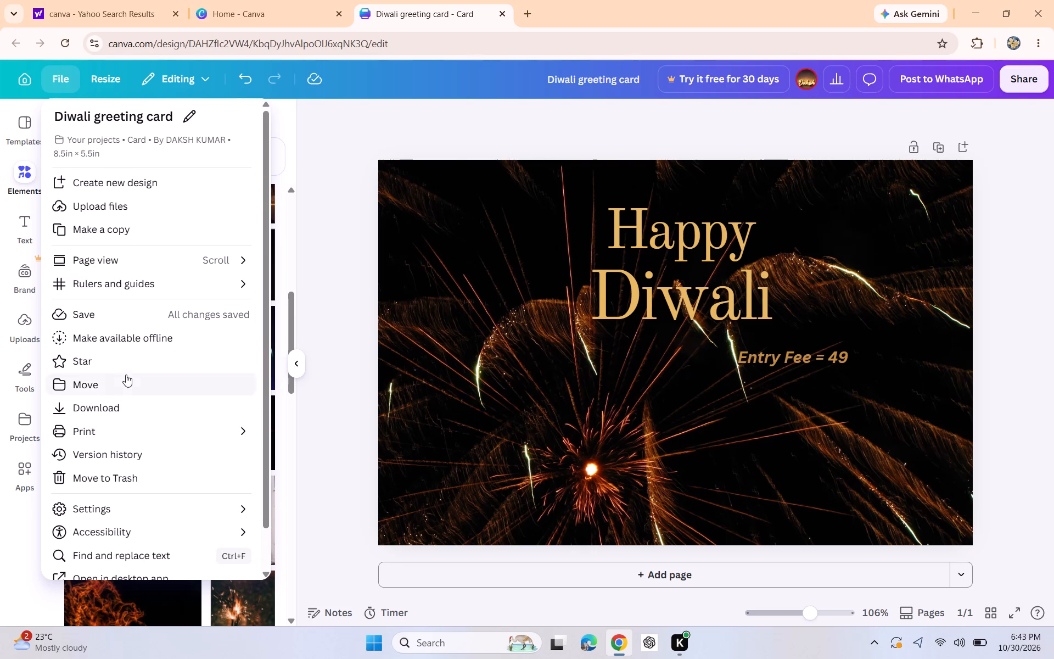
pyautogui.scroll(-8, 126, 375)
pyautogui.scroll(6, 126, 491)
pyautogui.click(91, 315)
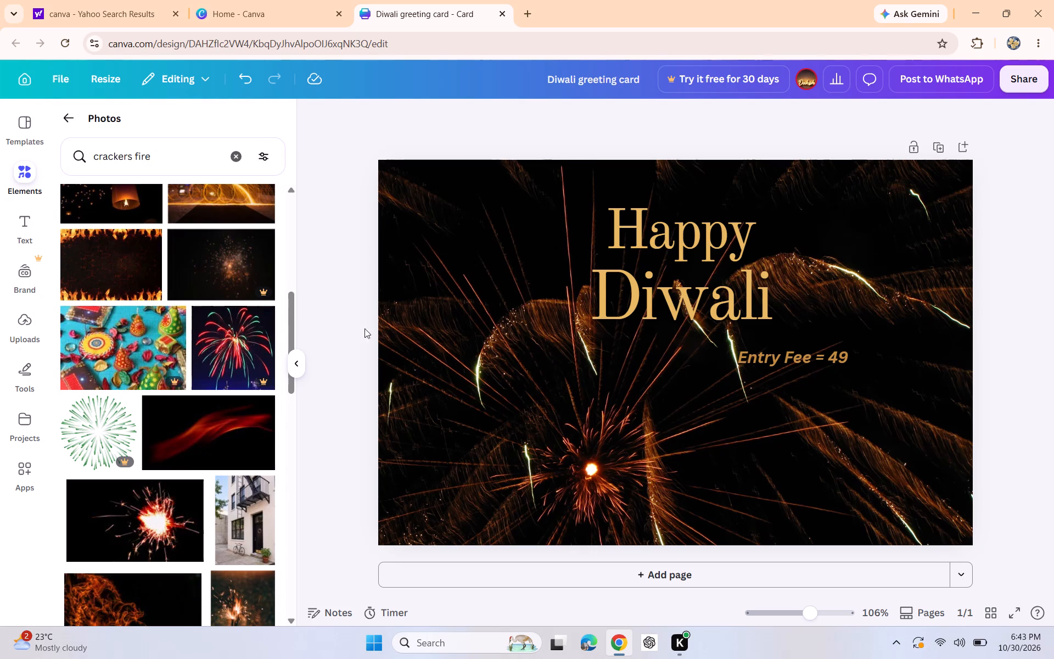
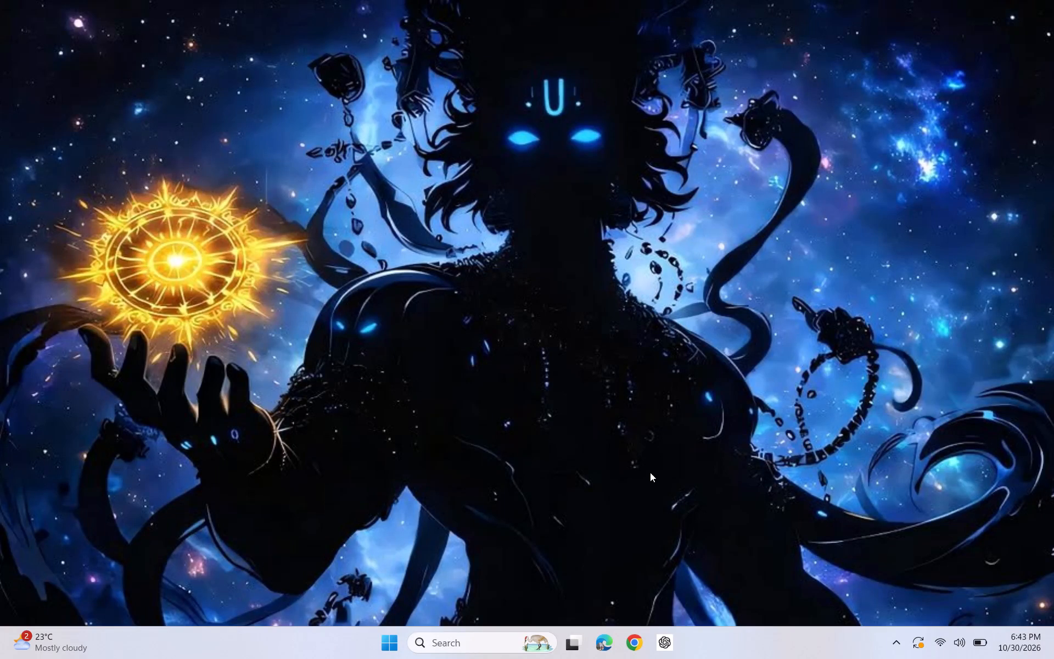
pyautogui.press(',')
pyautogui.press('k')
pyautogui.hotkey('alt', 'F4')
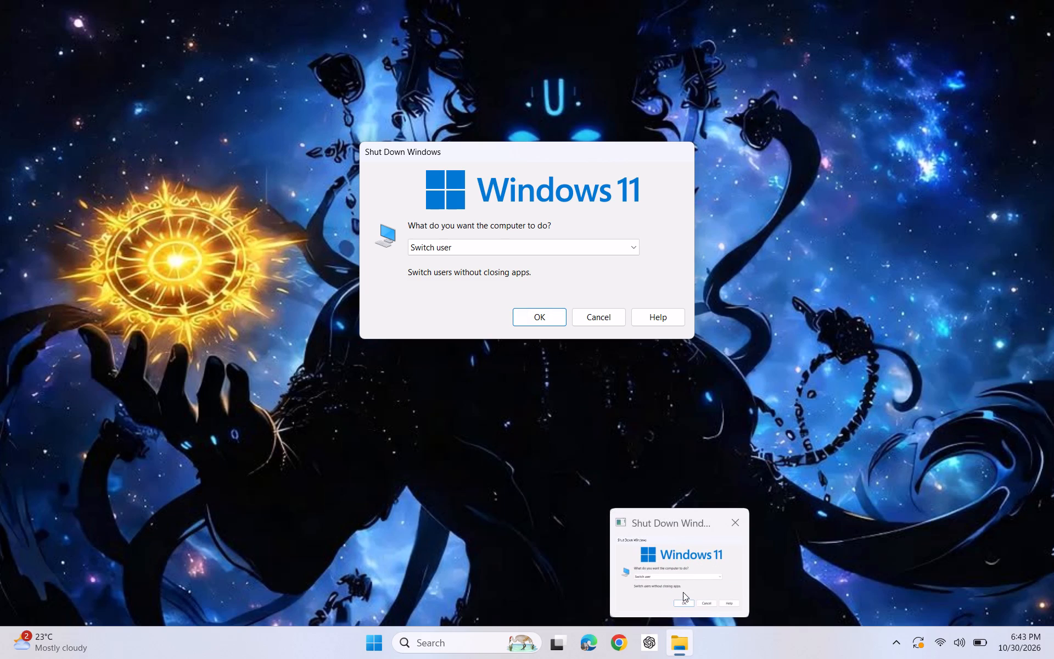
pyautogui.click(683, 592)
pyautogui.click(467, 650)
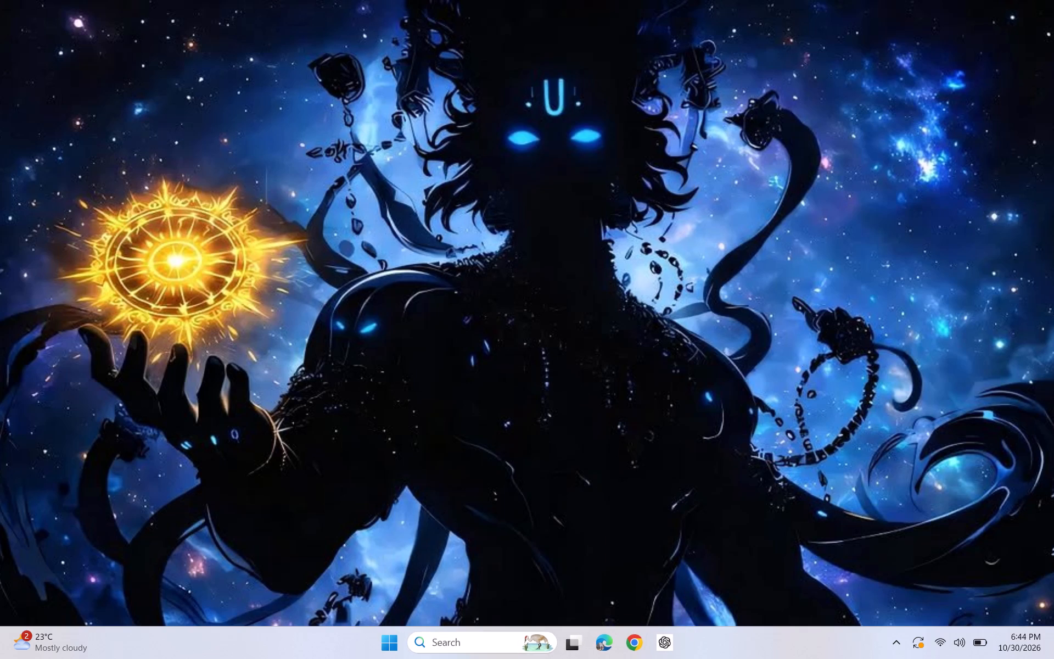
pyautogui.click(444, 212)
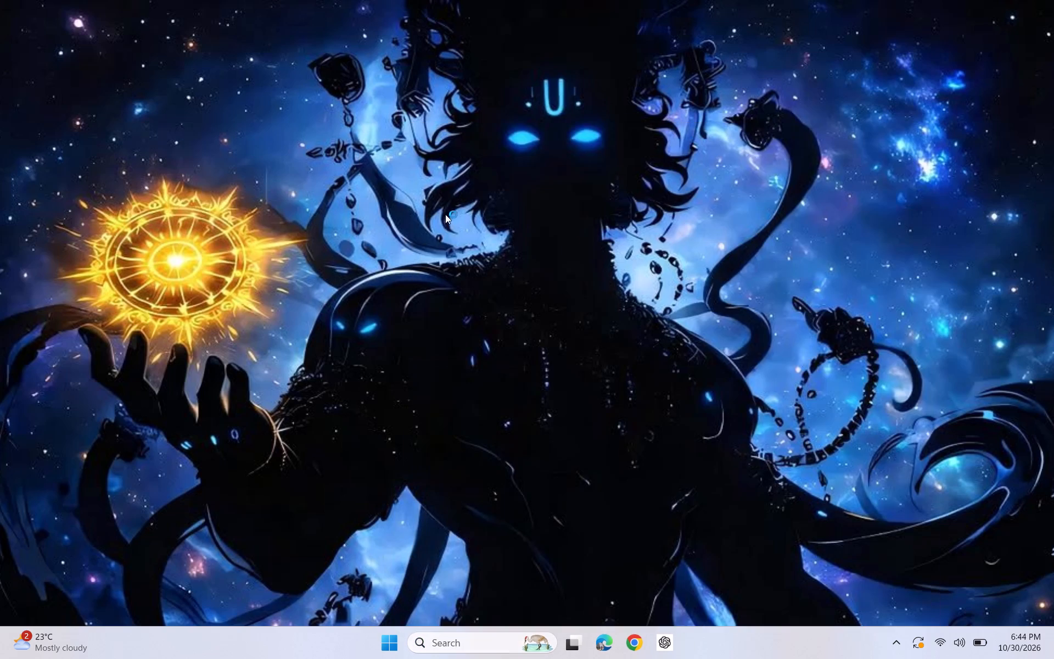
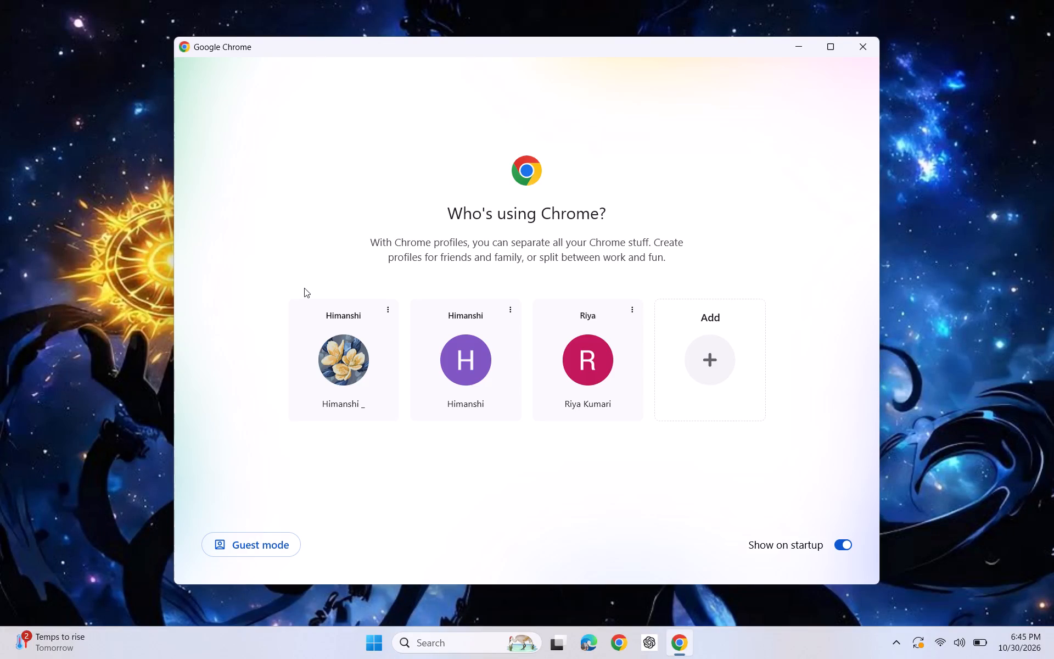
# Open the browser with the first Himanshi profile, search the web for canva, and go to canva.com.
pyautogui.click(323, 344)
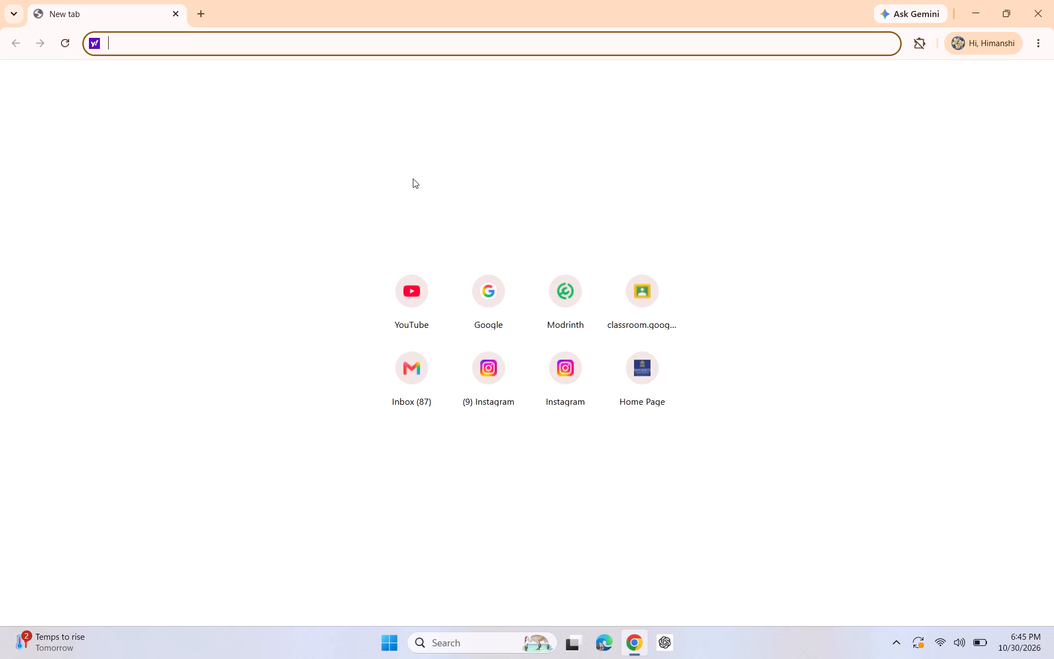
pyautogui.click(546, 40)
pyautogui.press('c')
pyautogui.press('a')
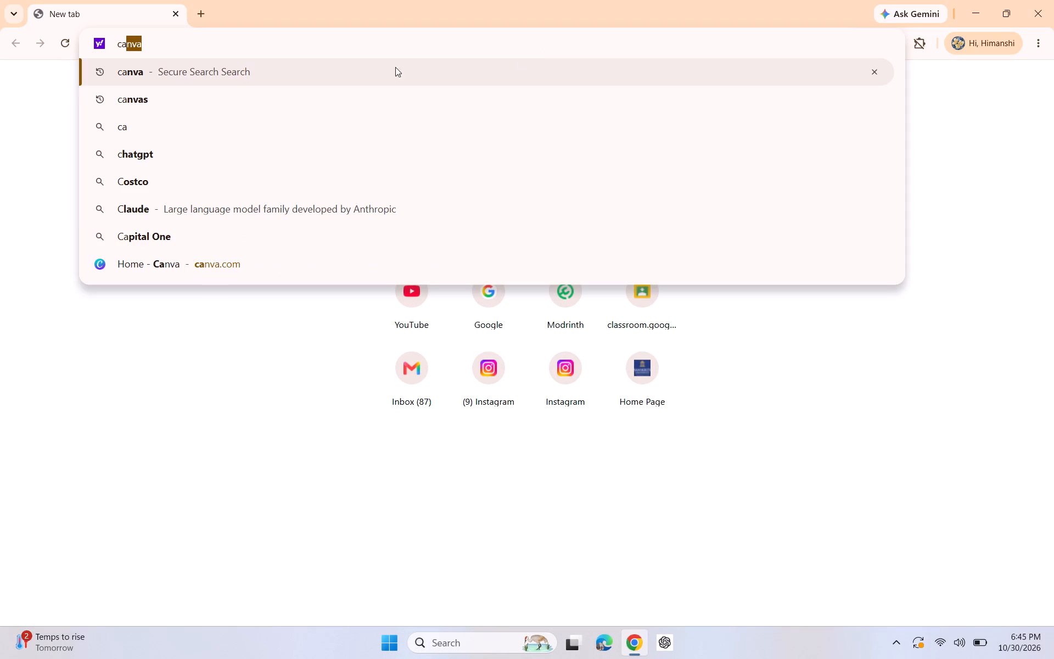
pyautogui.click(334, 75)
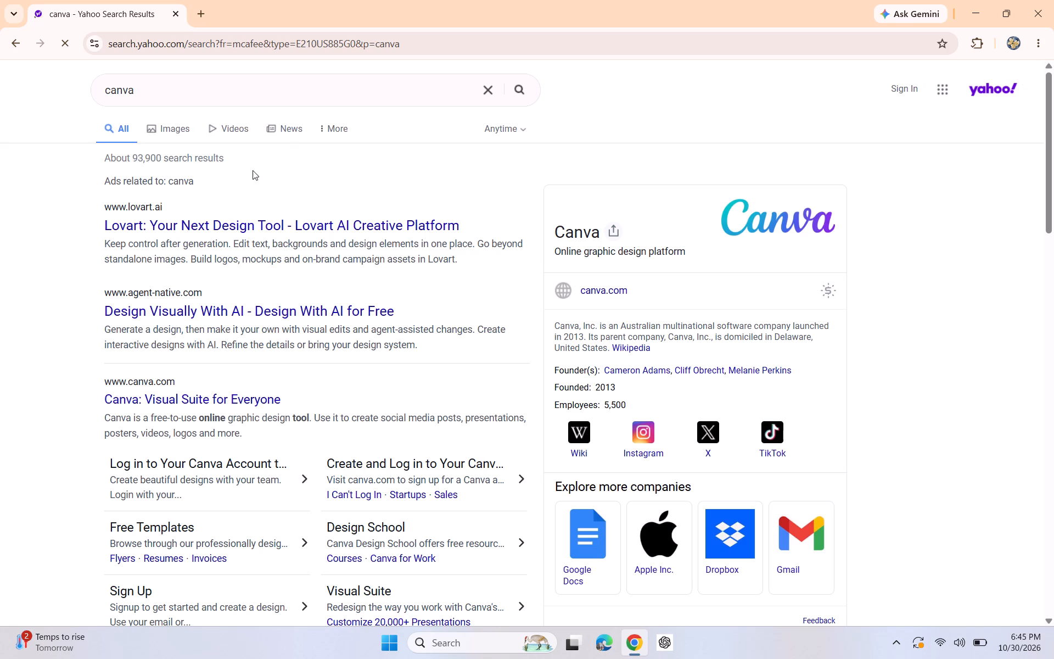
pyautogui.click(612, 294)
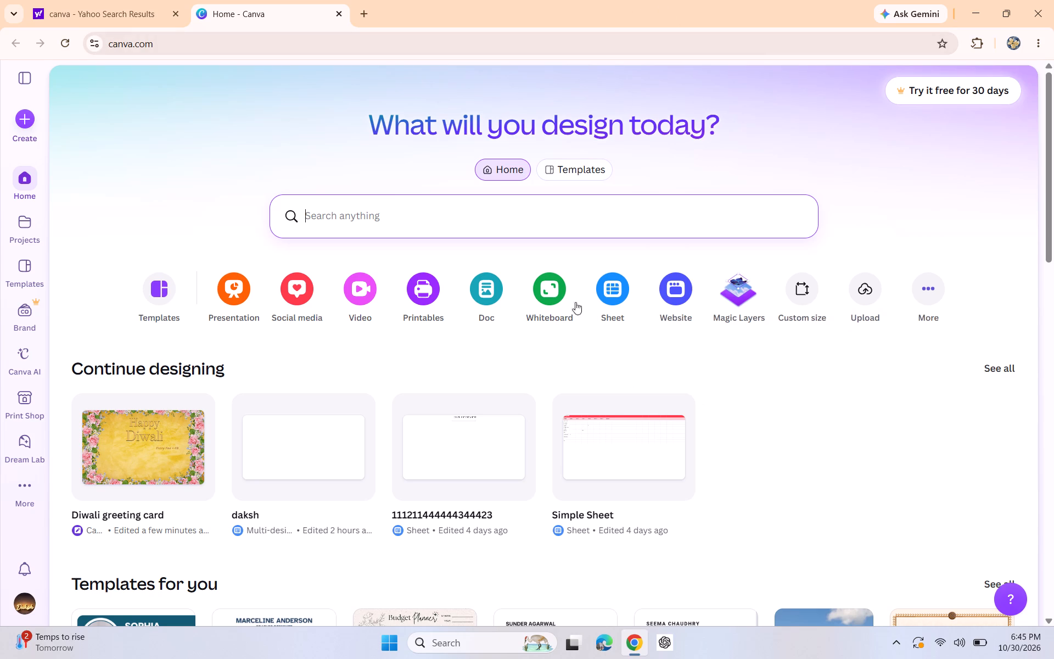
# Open the Diwali greeting card design from the recent projects.
pyautogui.click(26, 160)
pyautogui.click(27, 180)
pyautogui.click(27, 232)
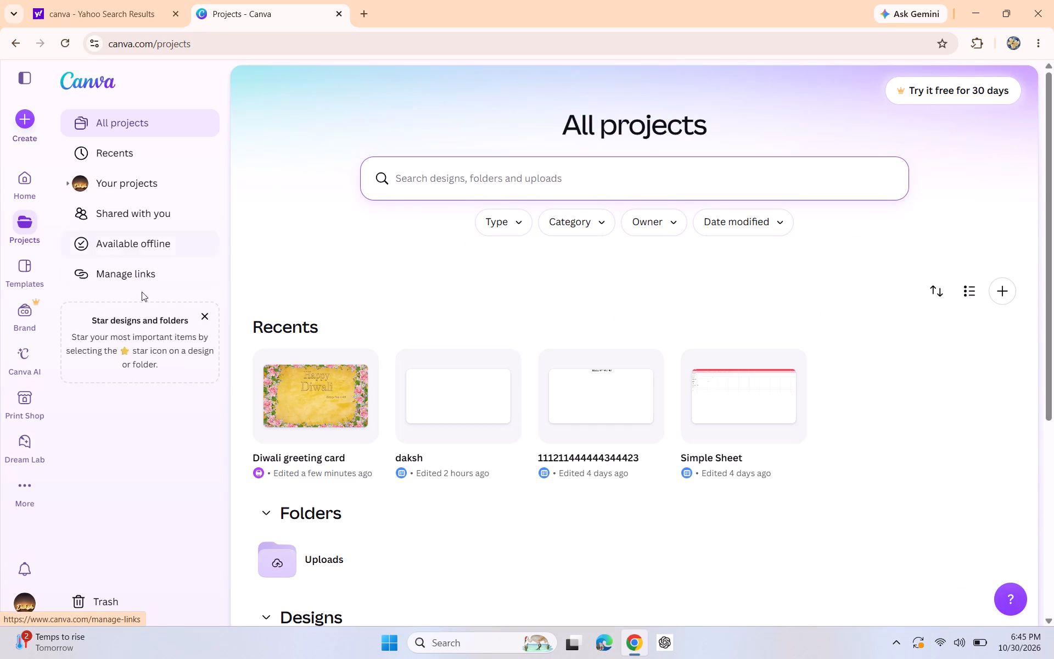
pyautogui.click(340, 414)
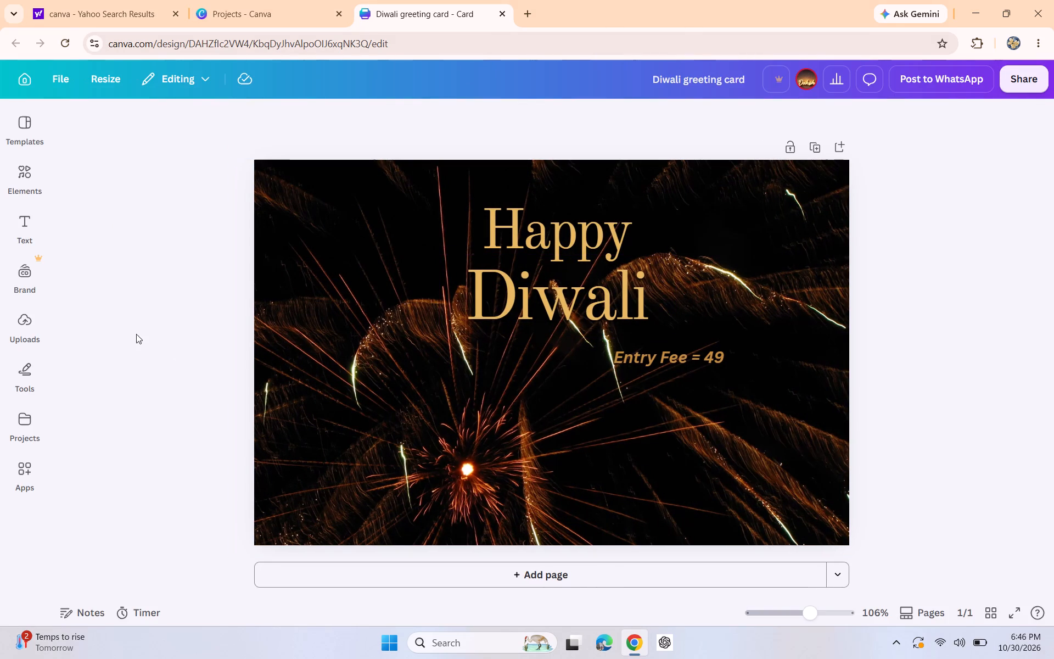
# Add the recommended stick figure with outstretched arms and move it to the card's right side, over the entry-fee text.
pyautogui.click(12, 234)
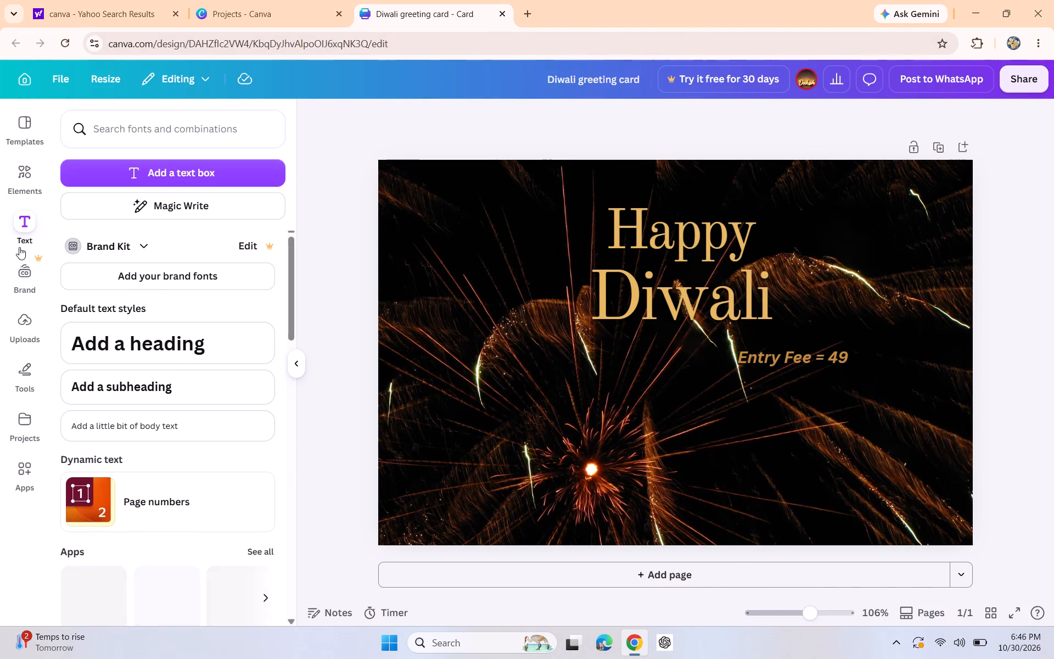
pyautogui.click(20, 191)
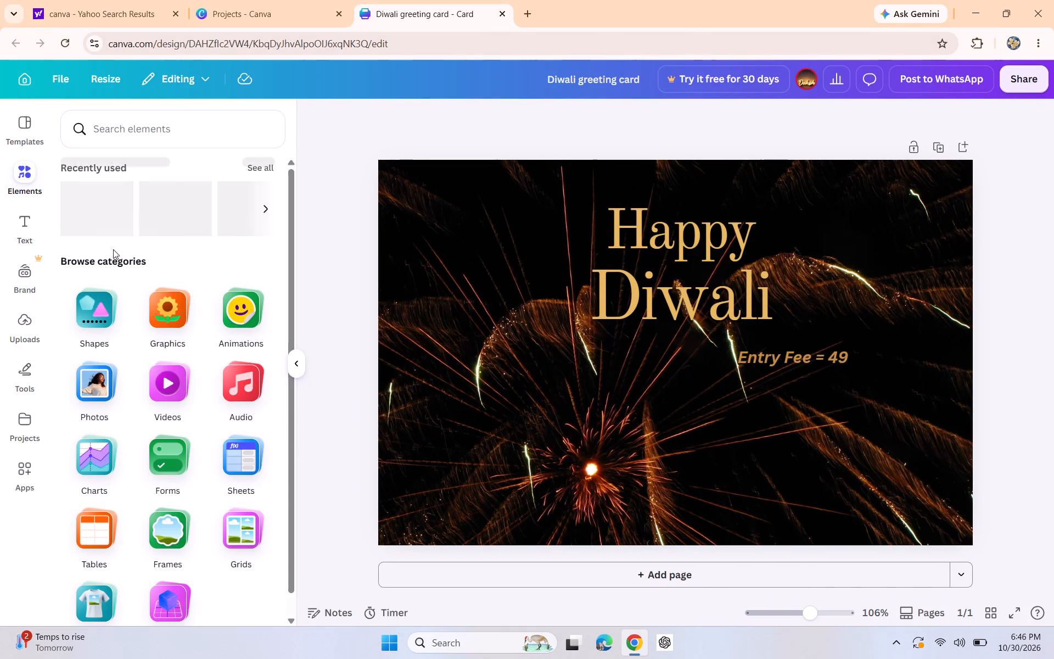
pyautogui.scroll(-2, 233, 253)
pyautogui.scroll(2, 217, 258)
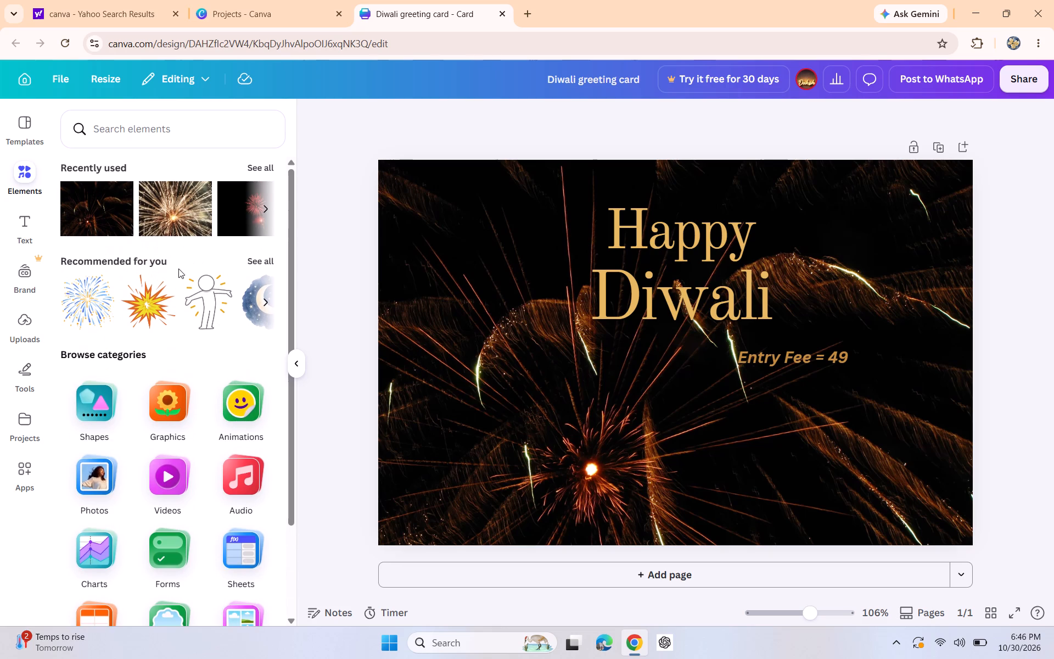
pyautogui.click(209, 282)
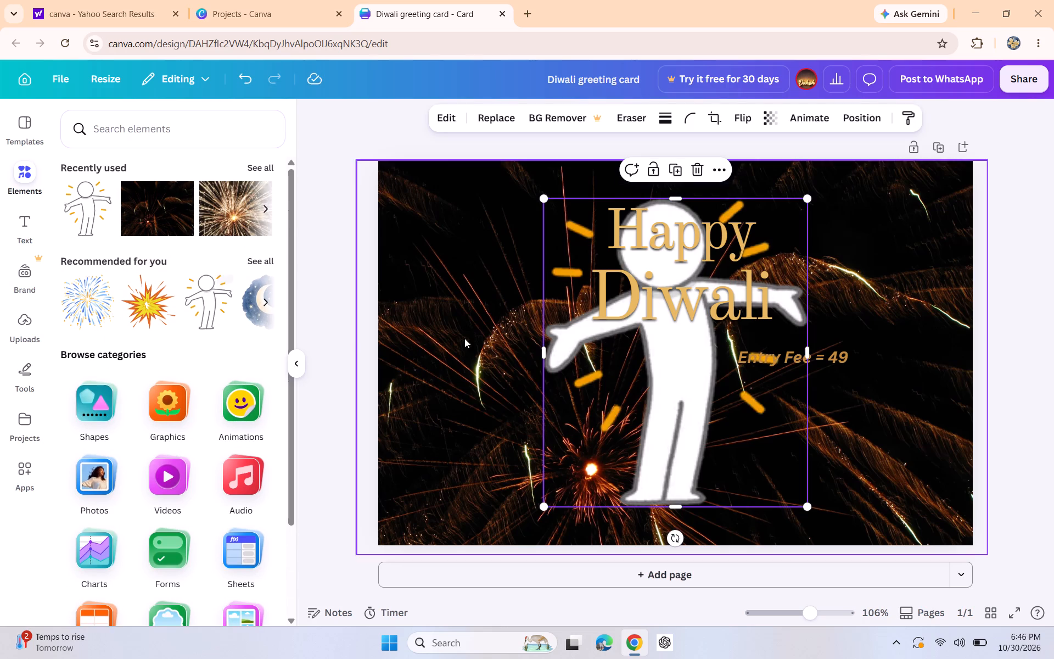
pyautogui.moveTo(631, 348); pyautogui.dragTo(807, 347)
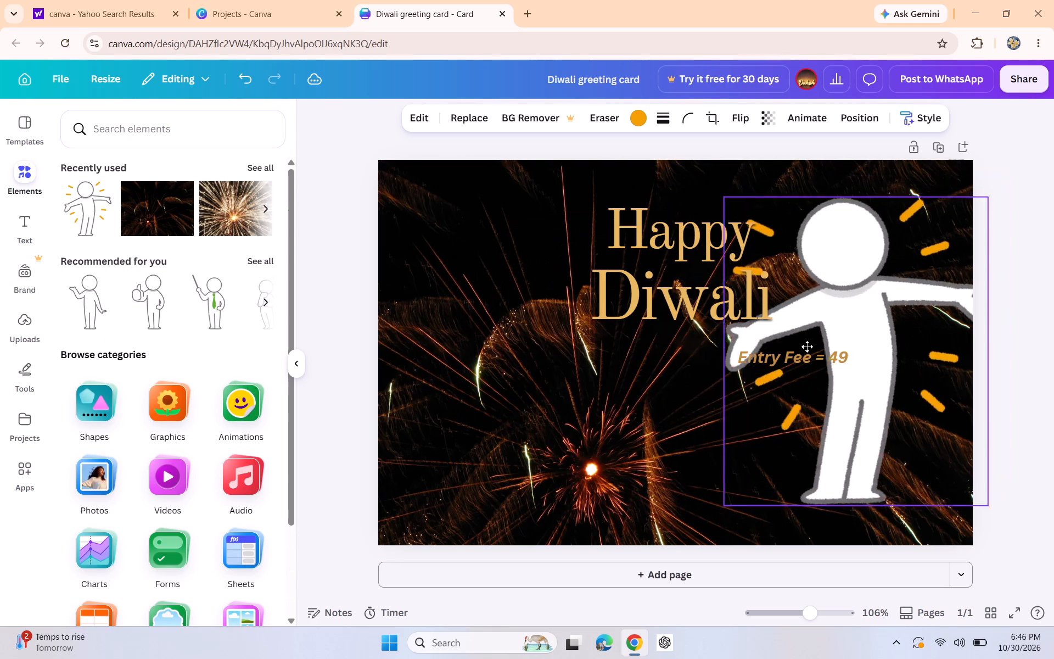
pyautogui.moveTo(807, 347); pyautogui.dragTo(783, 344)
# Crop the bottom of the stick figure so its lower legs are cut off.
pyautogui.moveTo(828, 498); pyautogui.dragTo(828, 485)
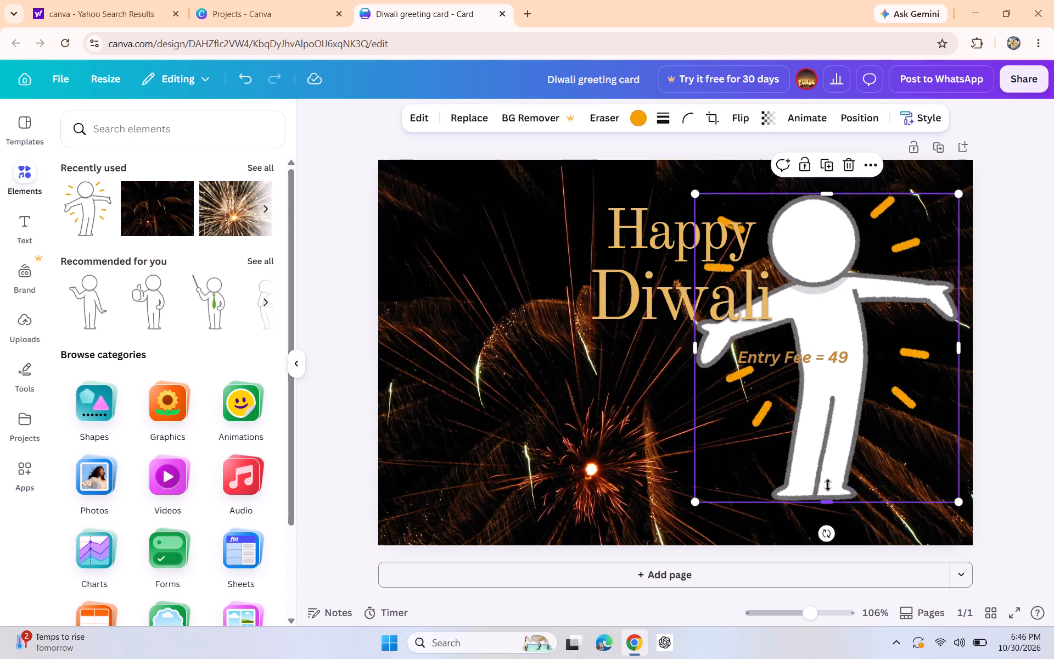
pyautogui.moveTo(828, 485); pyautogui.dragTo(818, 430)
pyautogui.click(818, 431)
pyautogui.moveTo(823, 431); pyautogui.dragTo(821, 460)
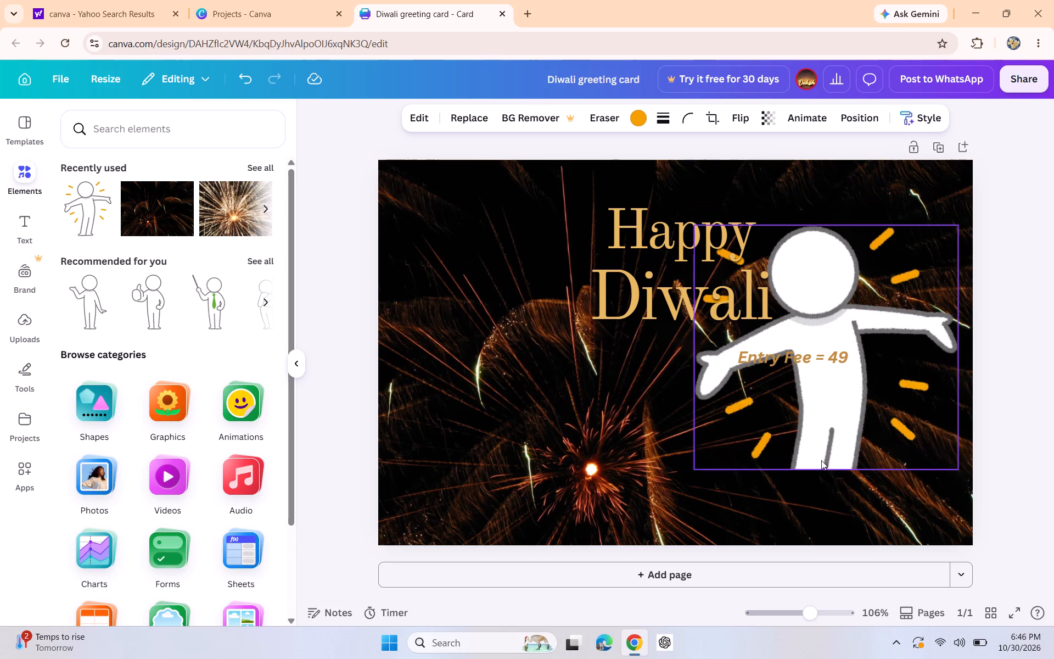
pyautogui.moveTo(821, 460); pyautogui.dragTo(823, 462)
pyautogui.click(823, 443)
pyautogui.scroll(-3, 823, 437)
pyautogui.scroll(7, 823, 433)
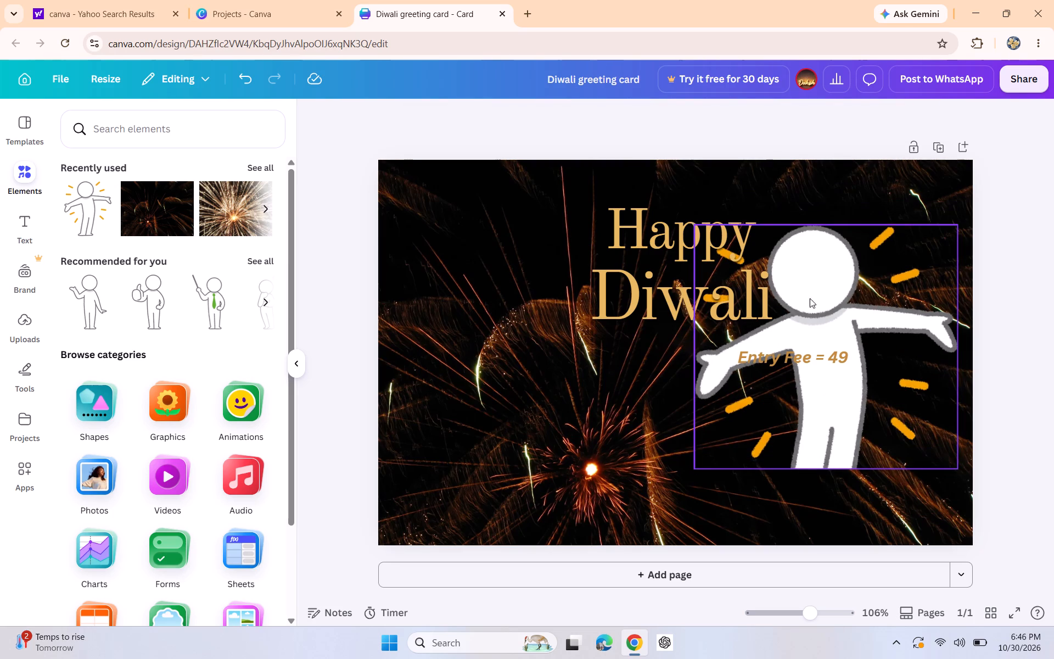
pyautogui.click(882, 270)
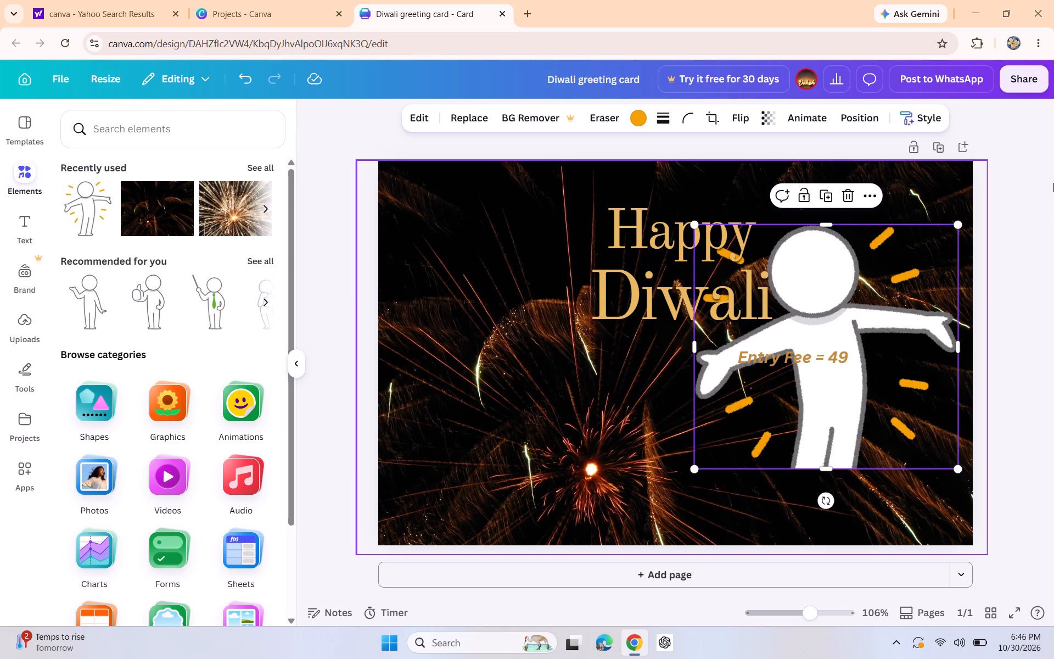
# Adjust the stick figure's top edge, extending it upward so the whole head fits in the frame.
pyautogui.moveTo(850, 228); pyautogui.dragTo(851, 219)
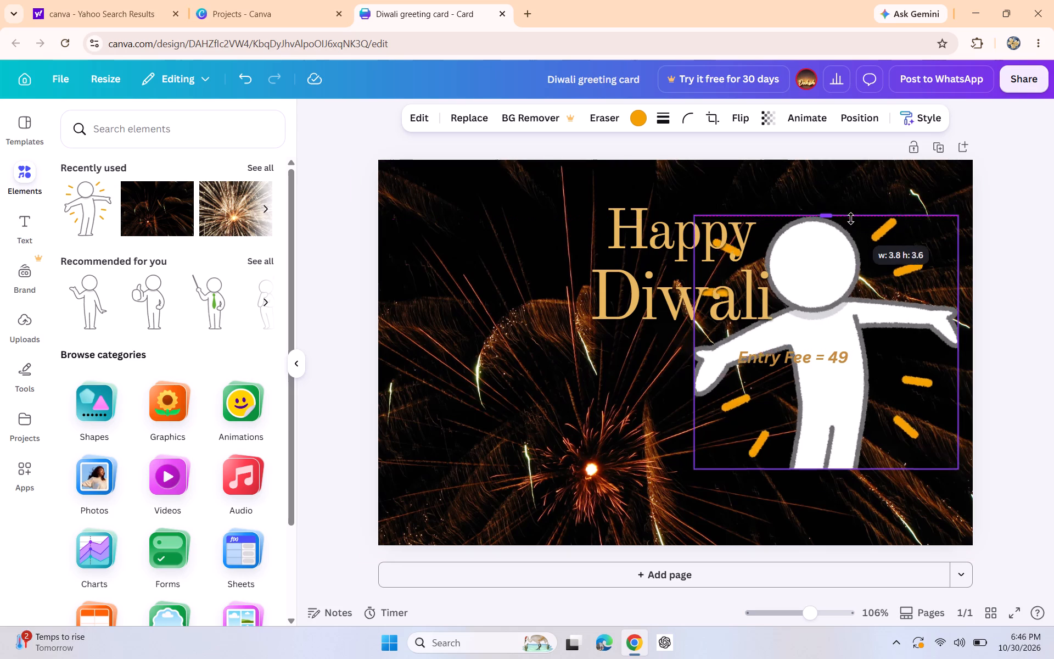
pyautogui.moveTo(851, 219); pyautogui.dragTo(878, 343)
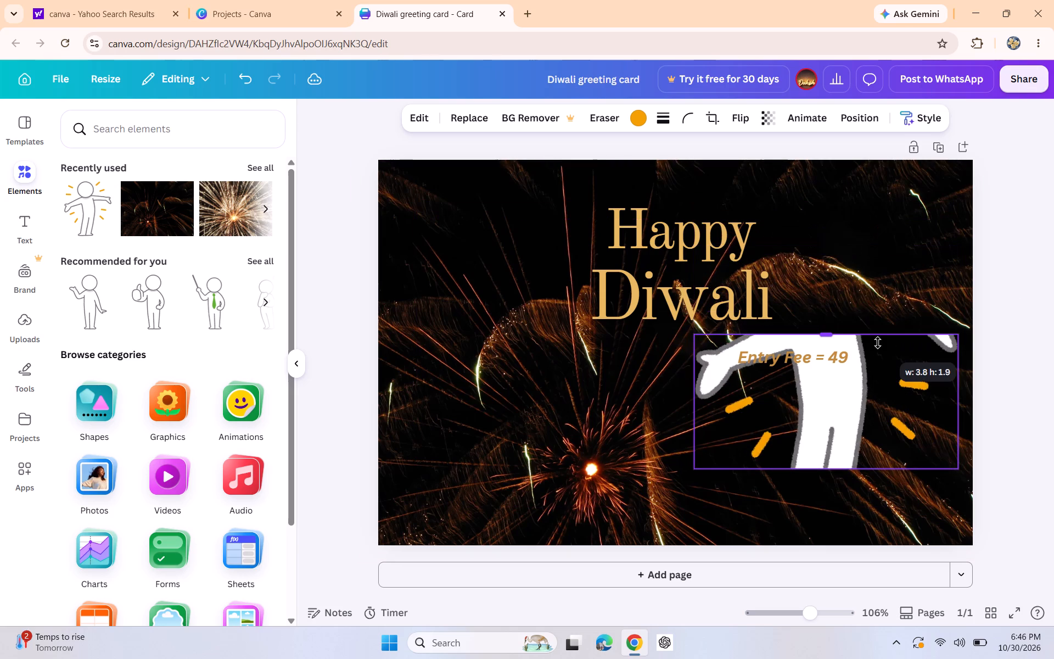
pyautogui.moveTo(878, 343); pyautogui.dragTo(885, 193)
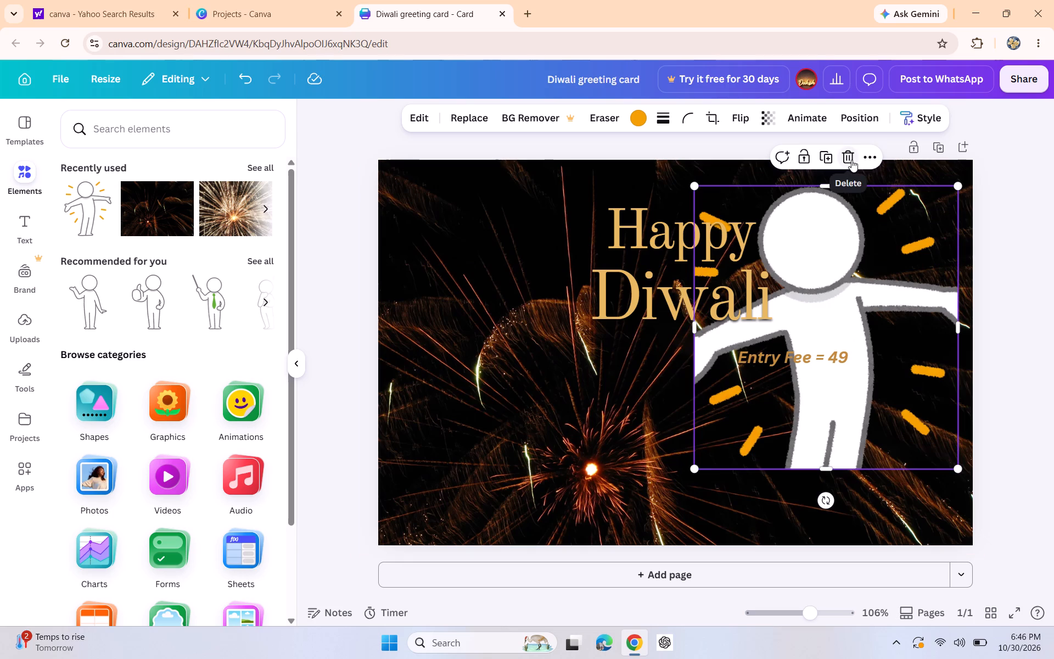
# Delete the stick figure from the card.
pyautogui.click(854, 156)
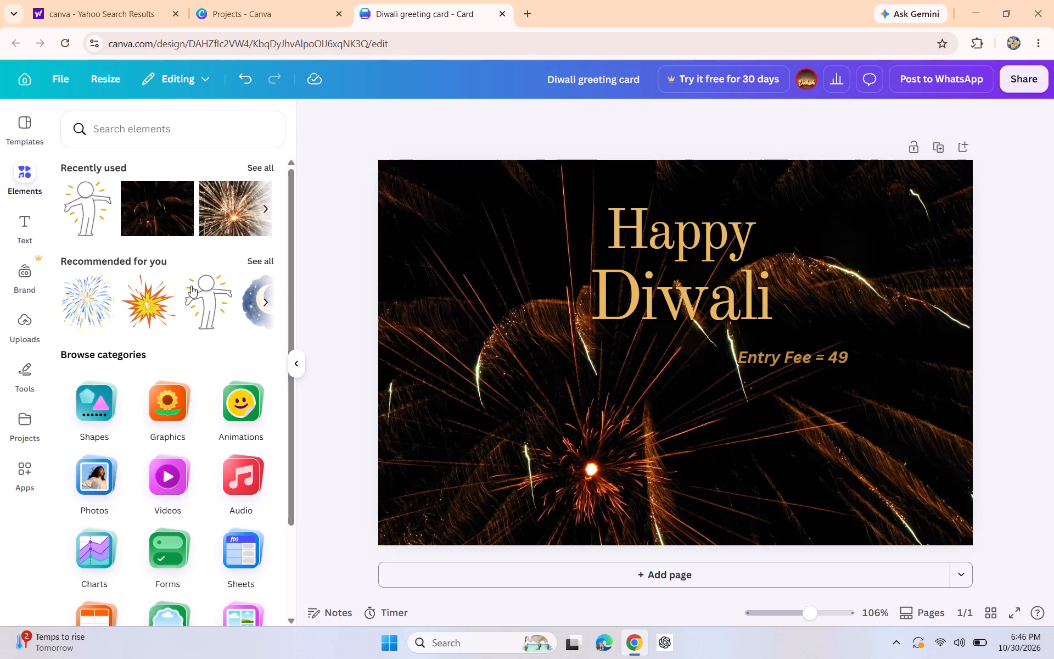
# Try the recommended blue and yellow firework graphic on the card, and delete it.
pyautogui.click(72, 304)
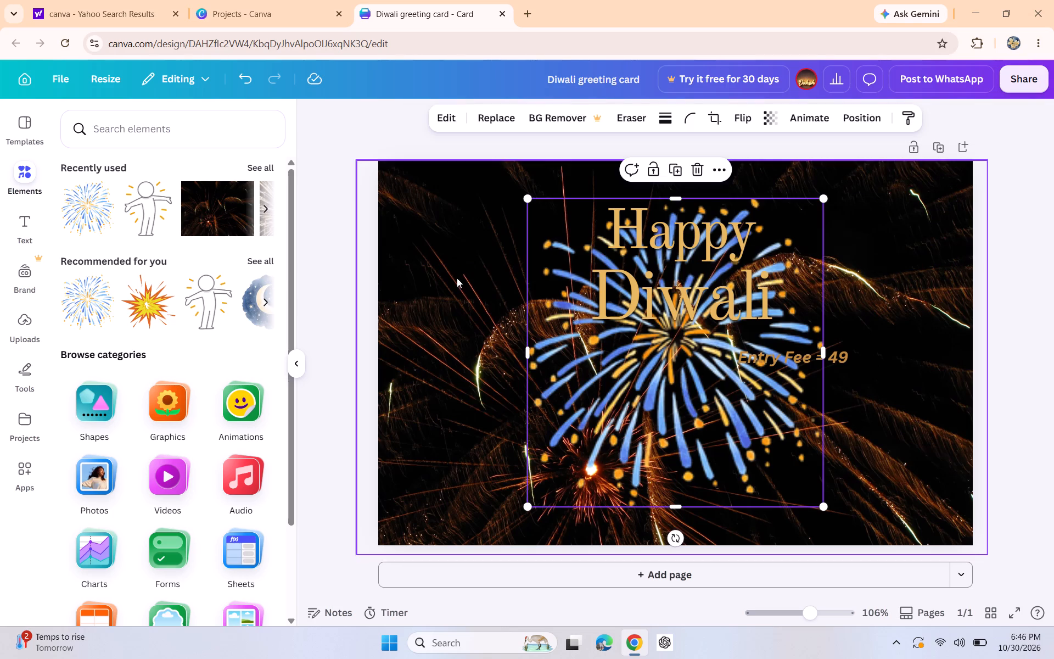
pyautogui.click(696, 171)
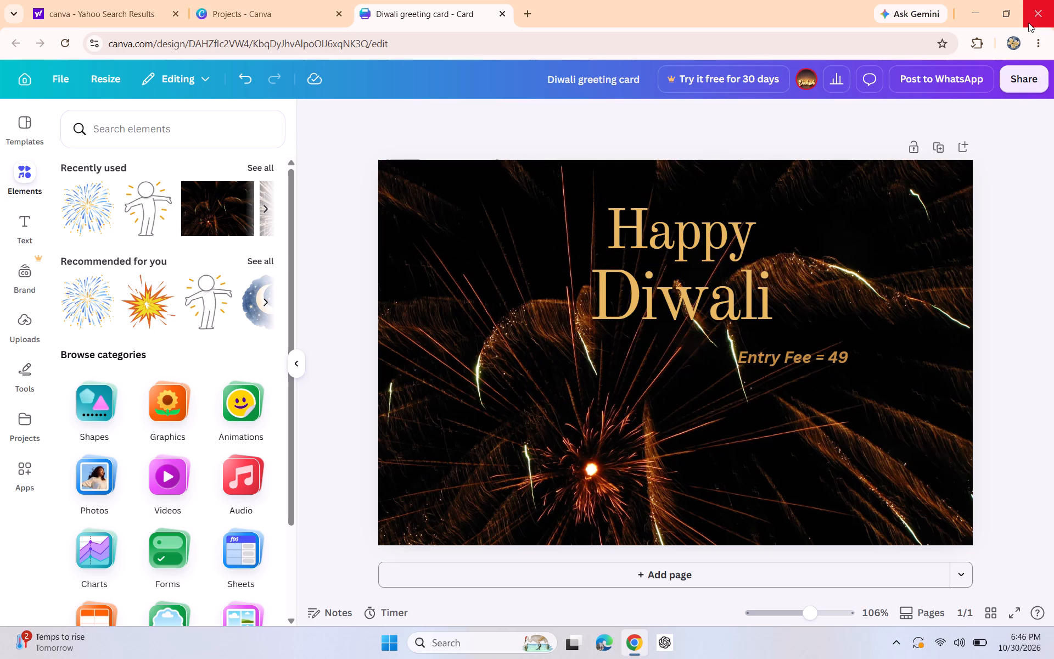
# Minimize the browser window and launch the Kuro app from the recent items in Windows search.
pyautogui.click(972, 20)
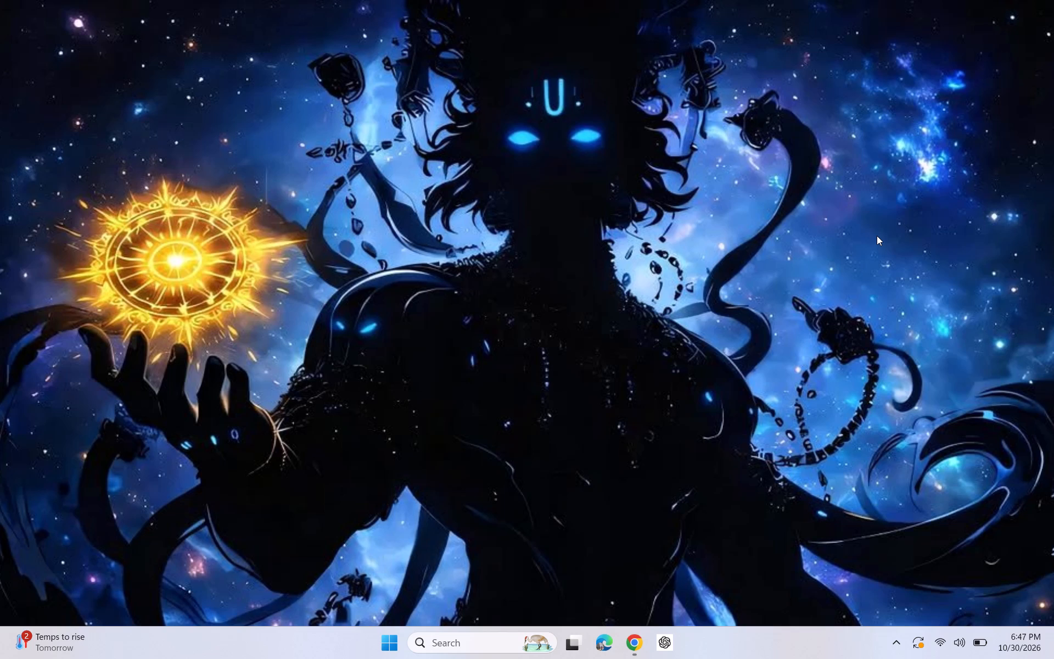
pyautogui.click(493, 630)
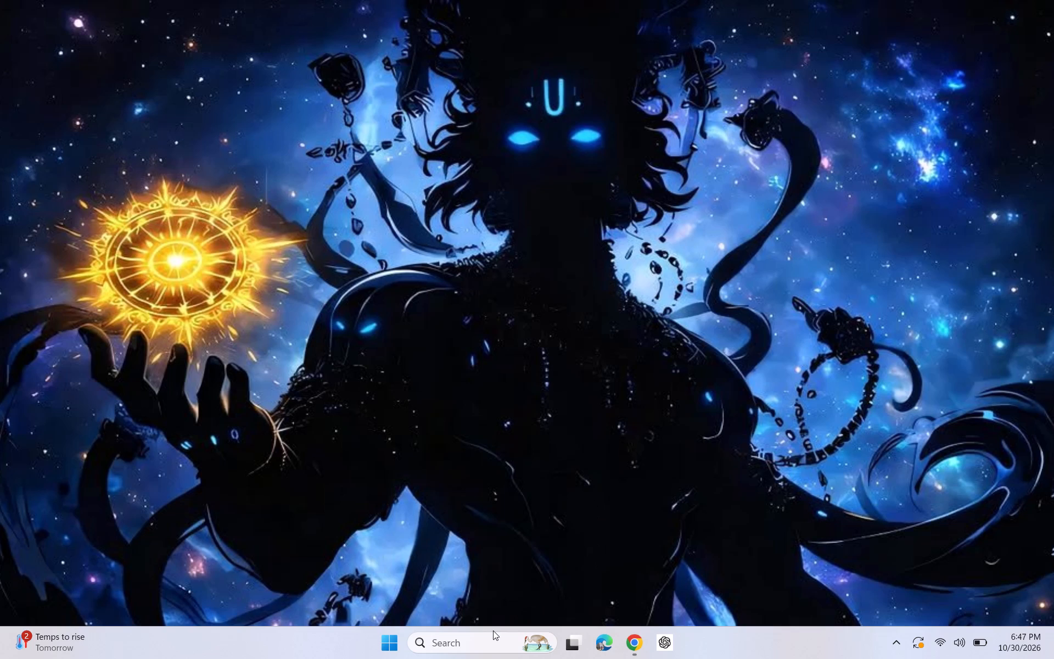
pyautogui.click(491, 634)
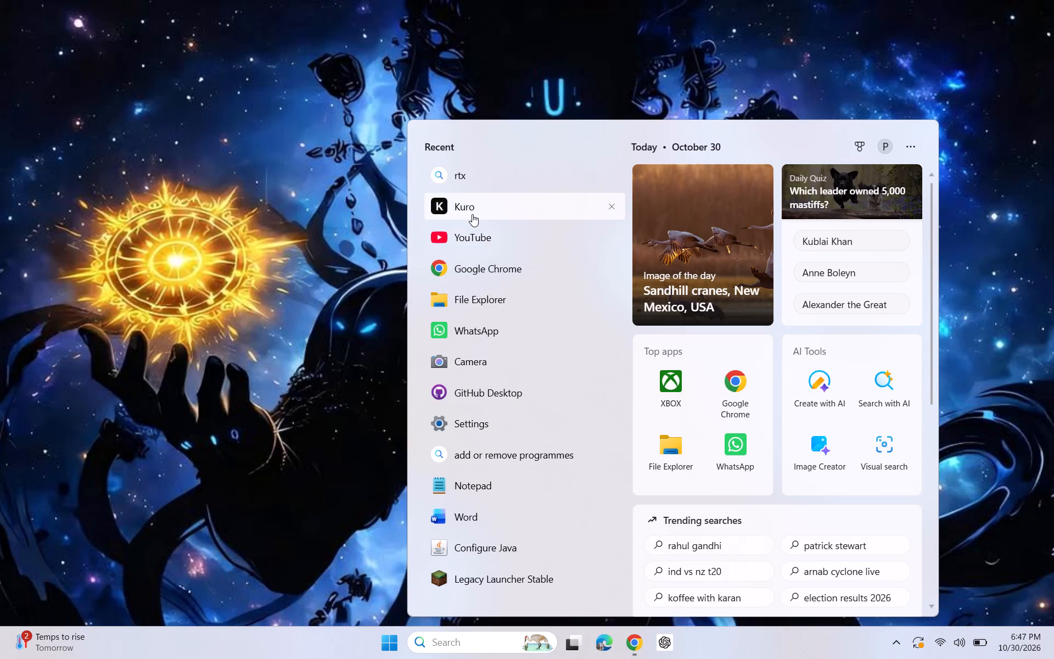
pyautogui.click(472, 214)
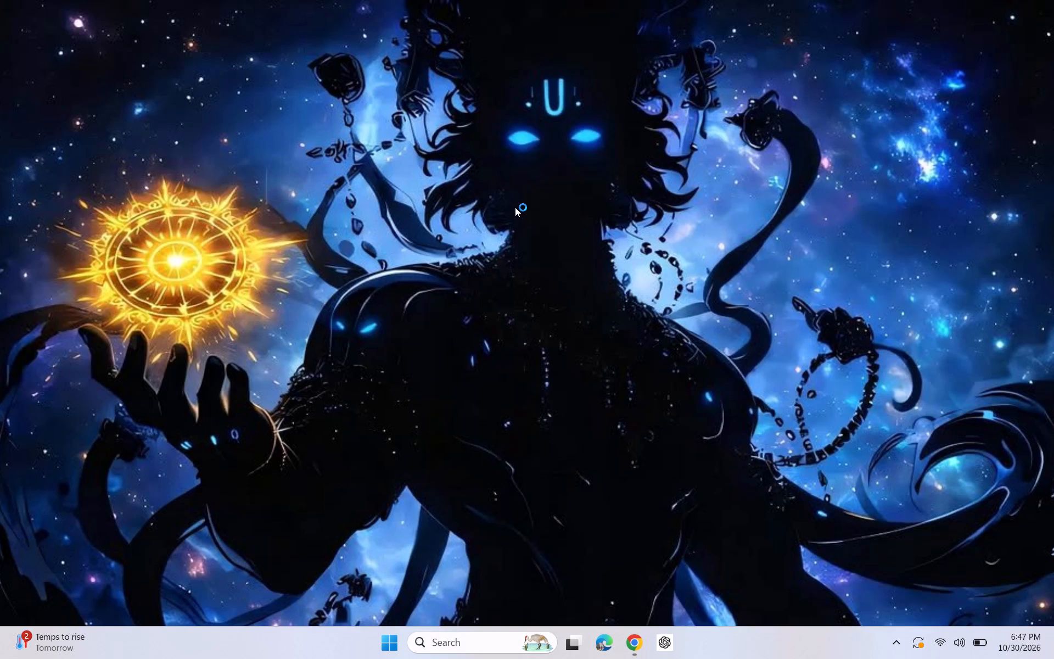
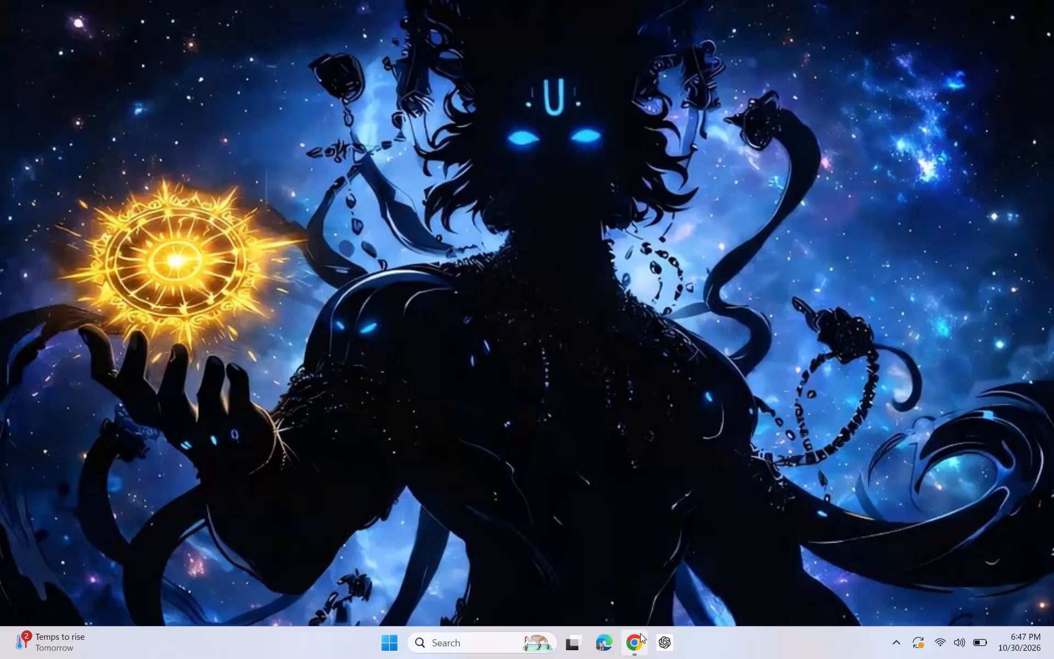
# Close the Chrome window containing the Diwali greeting card design.
pyautogui.click(688, 526)
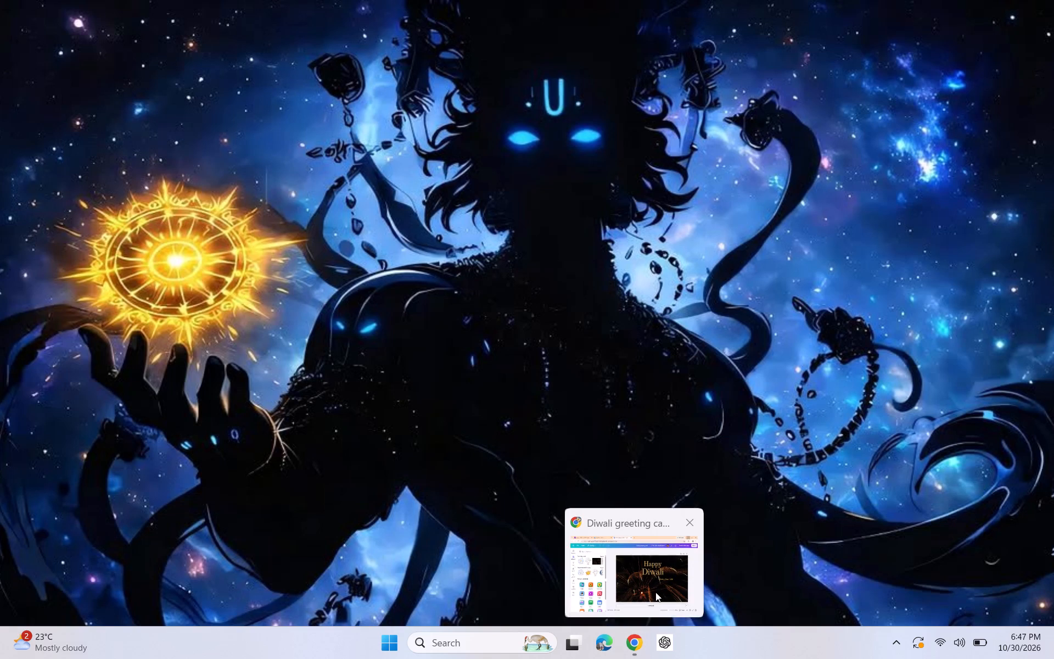
pyautogui.click(686, 527)
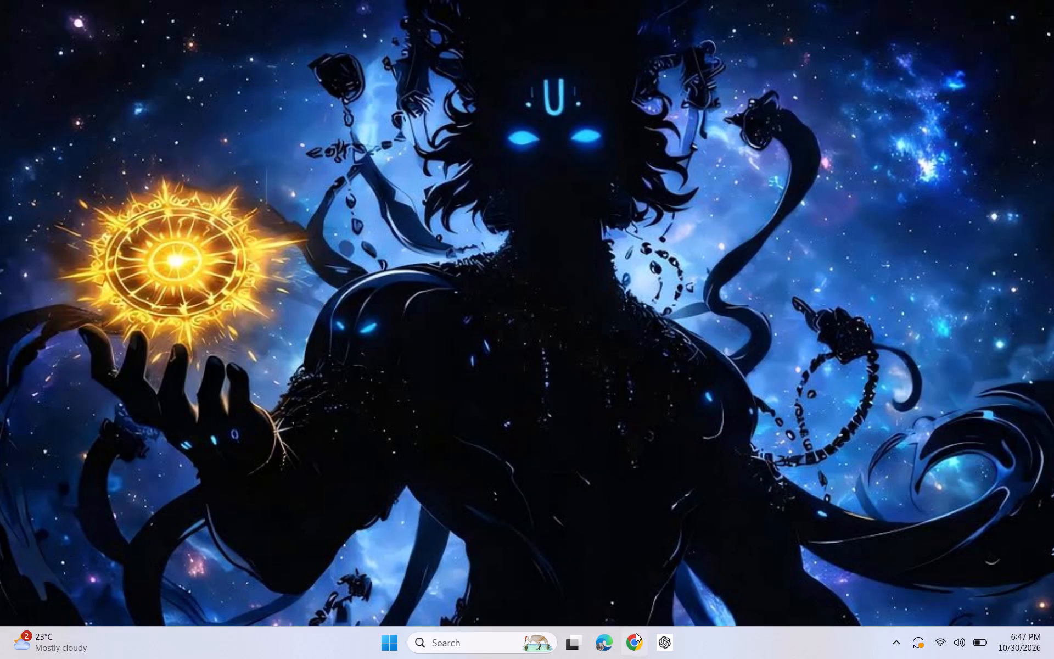
# Open the Shut Down Windows dialog from the desktop.
pyautogui.press('super+F4')
pyautogui.hotkey('alt', 'F4')
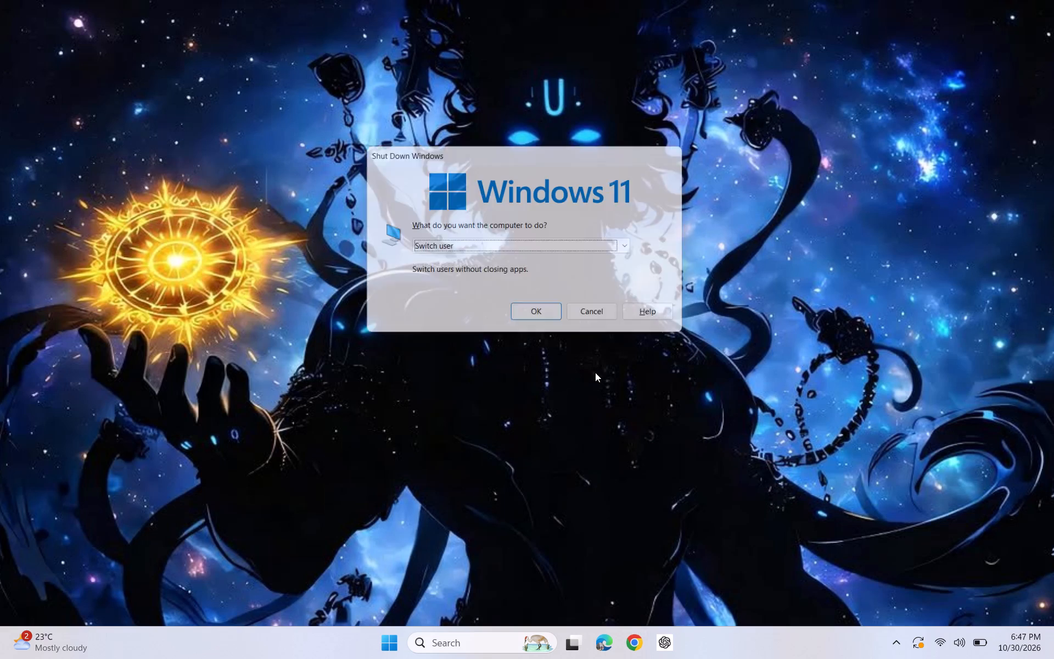